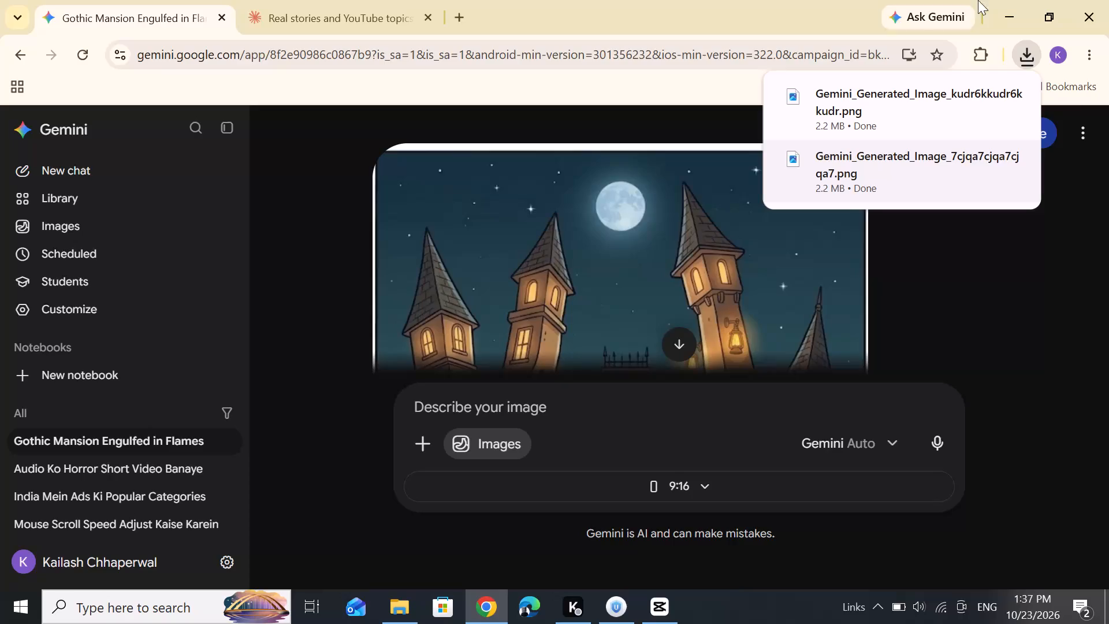
Switch to CapCut and import the eight newest Gemini-generated images from Downloads into the project media.
left_click(1006, 8)
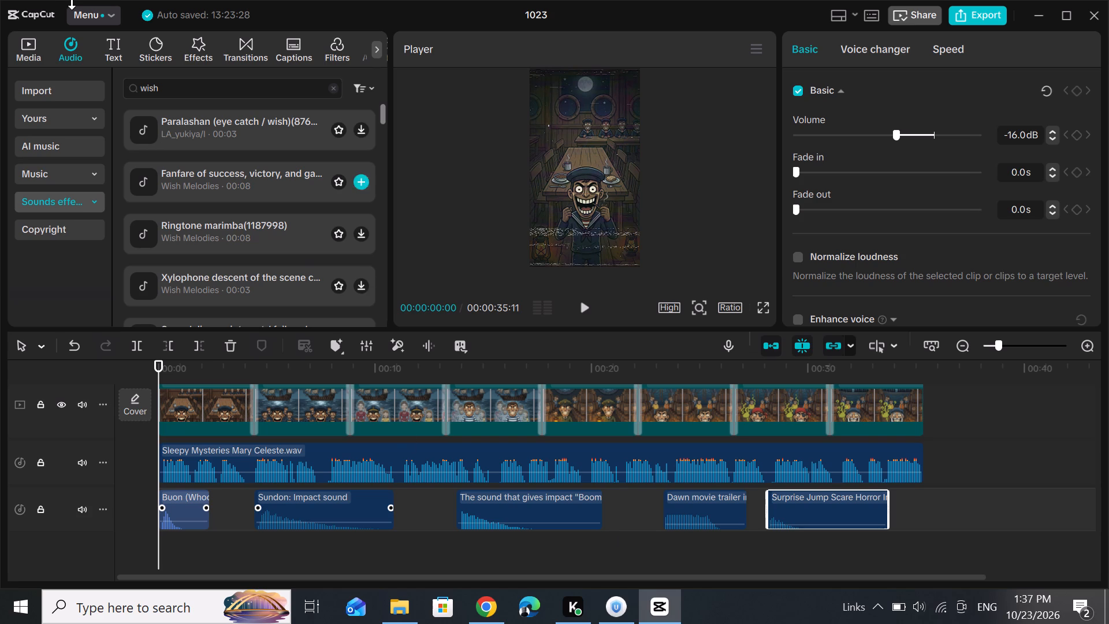
left_click(20, 46)
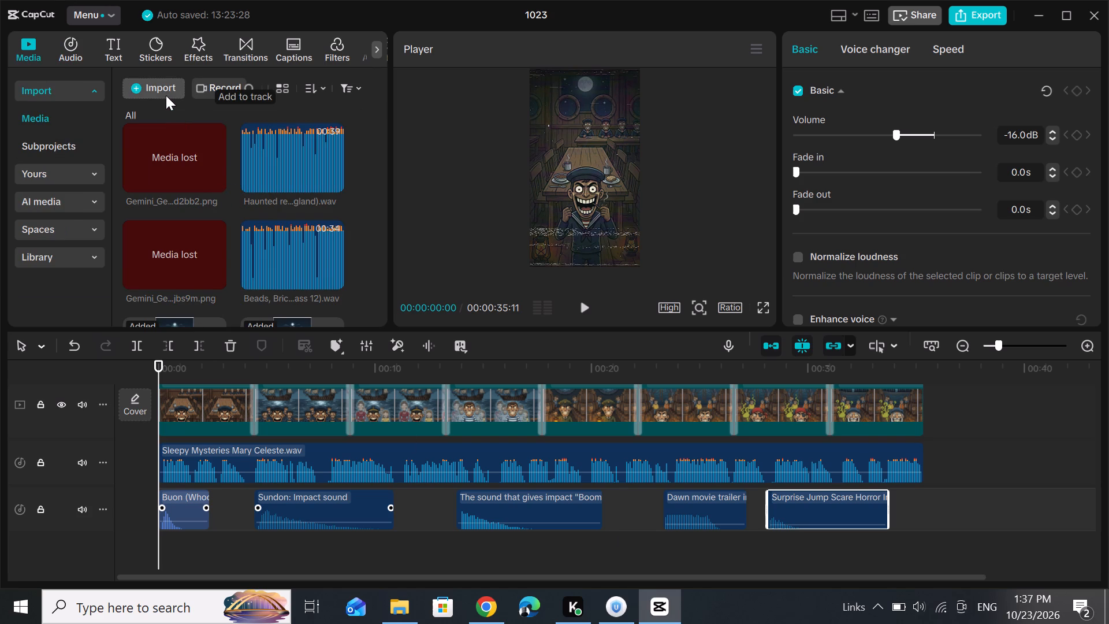
left_click(166, 90)
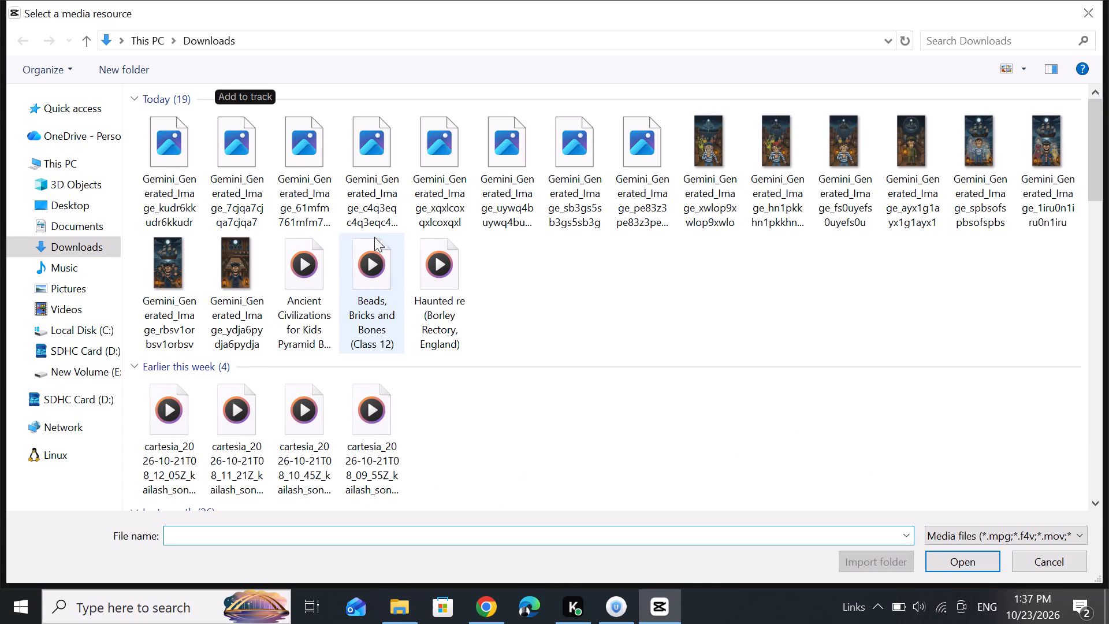
left_click_drag(143, 142, 631, 190)
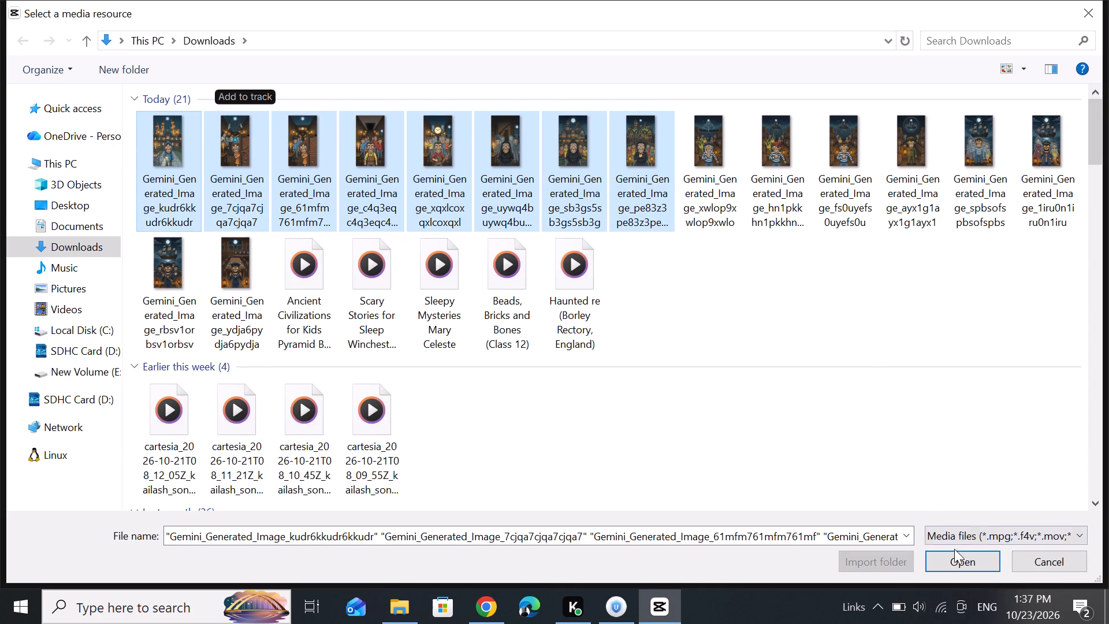
left_click(953, 560)
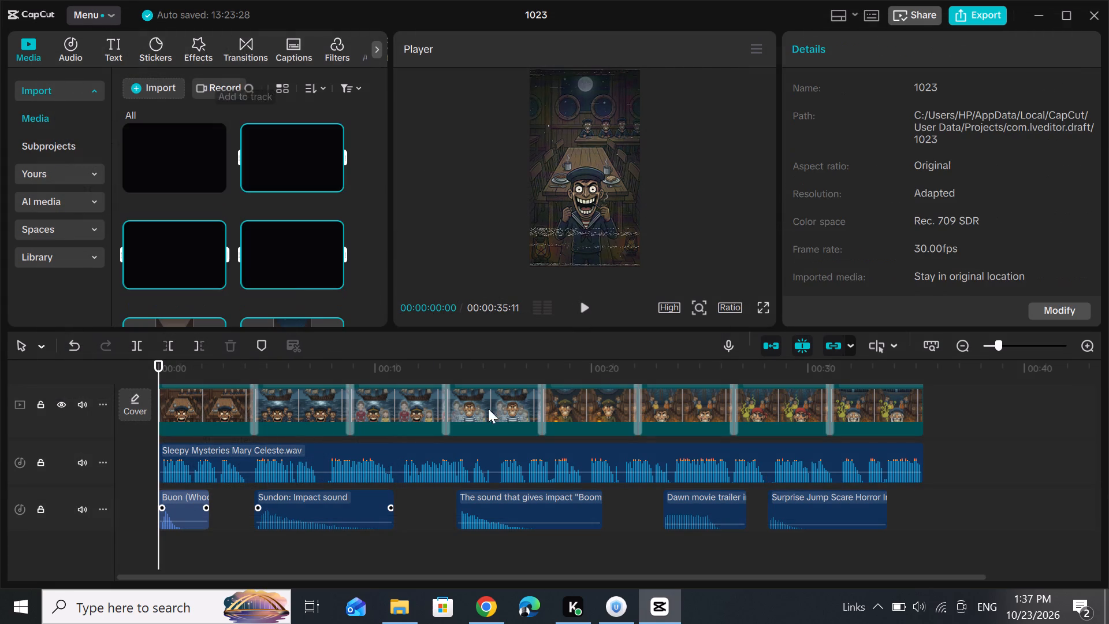
scroll(268, 221, "down", 3)
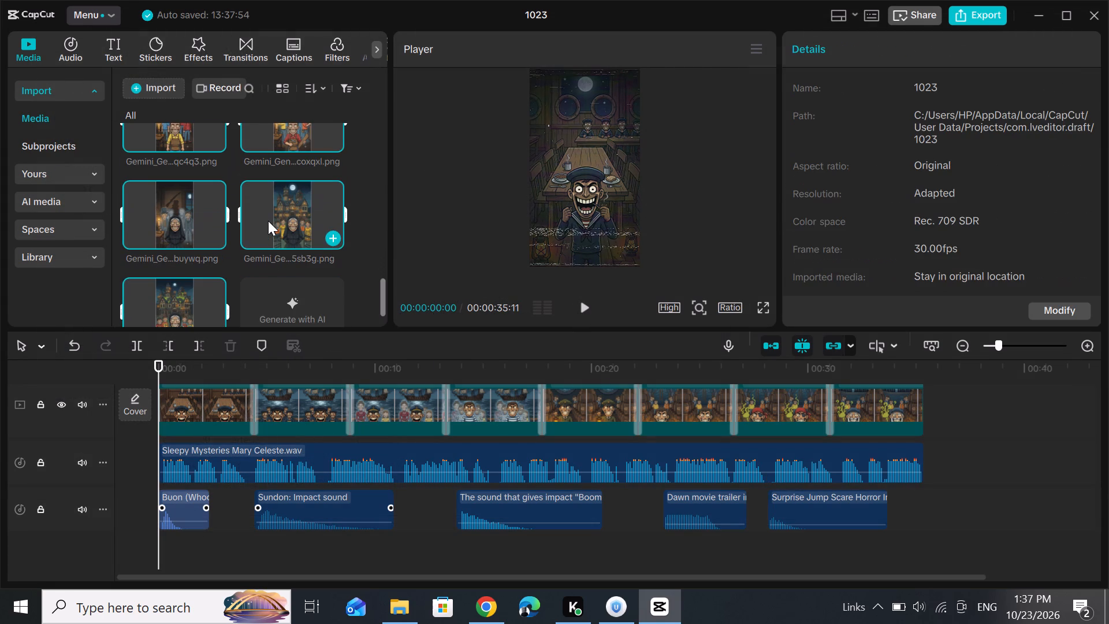
scroll(268, 221, "down", 1)
left_click(185, 265)
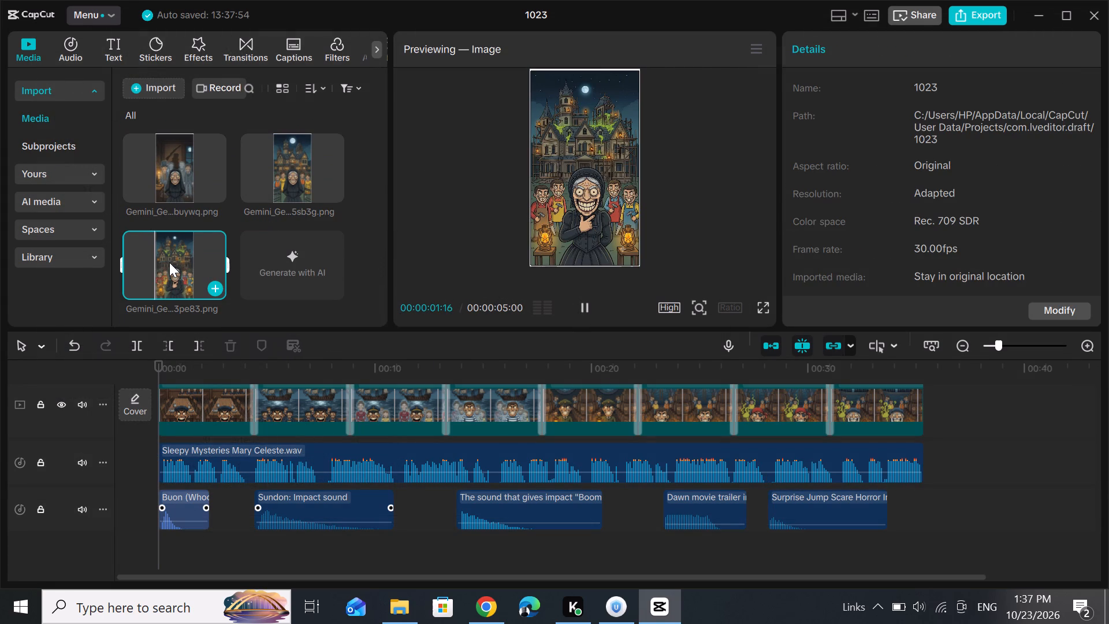
Import the audio "Scary Stories for Sleep Winchester Mystery House" from Downloads and play its opening.
left_click(157, 96)
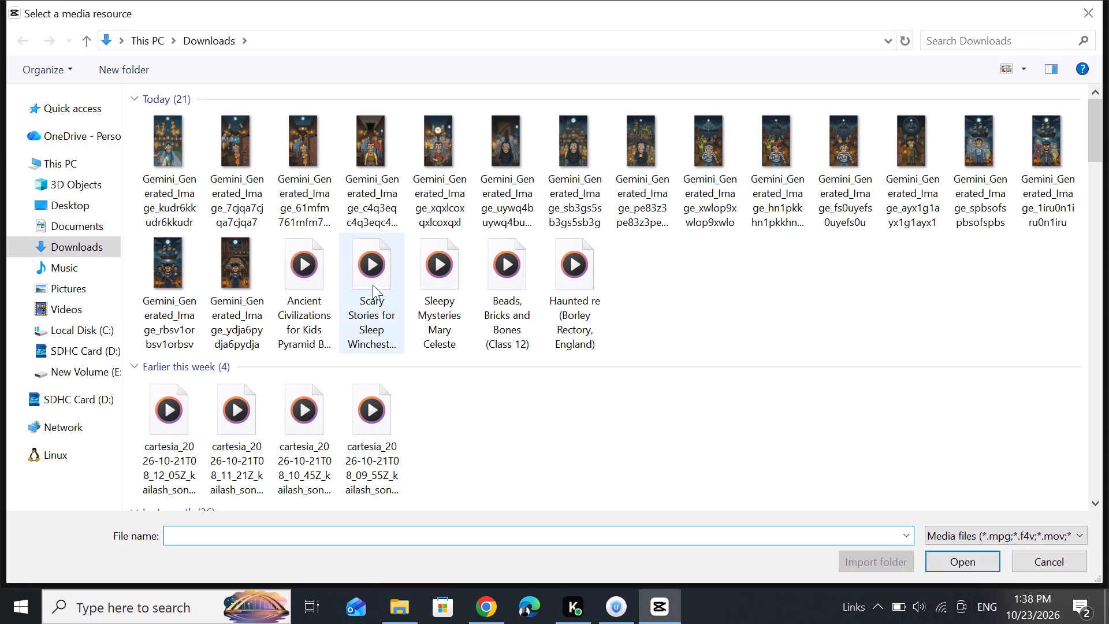
left_click(369, 283)
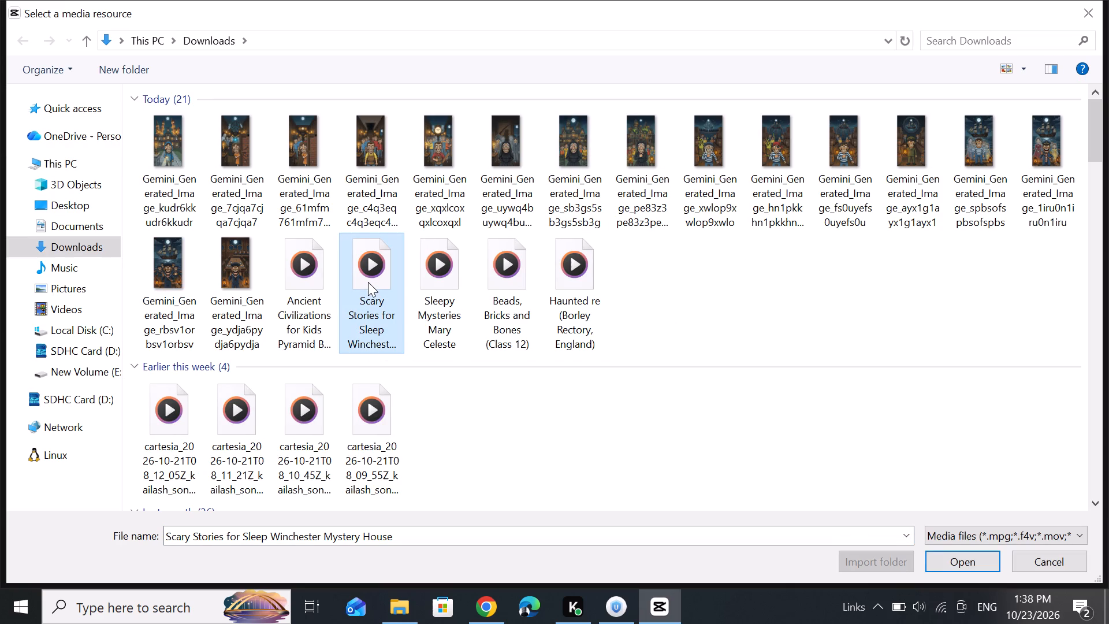
left_click(946, 566)
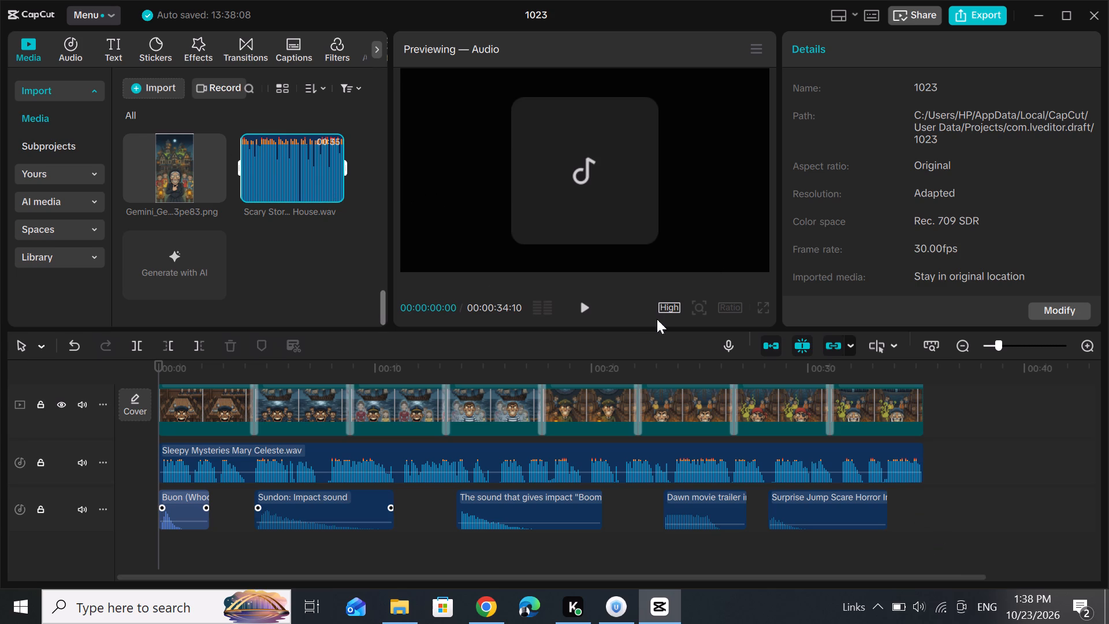
left_click(586, 310)
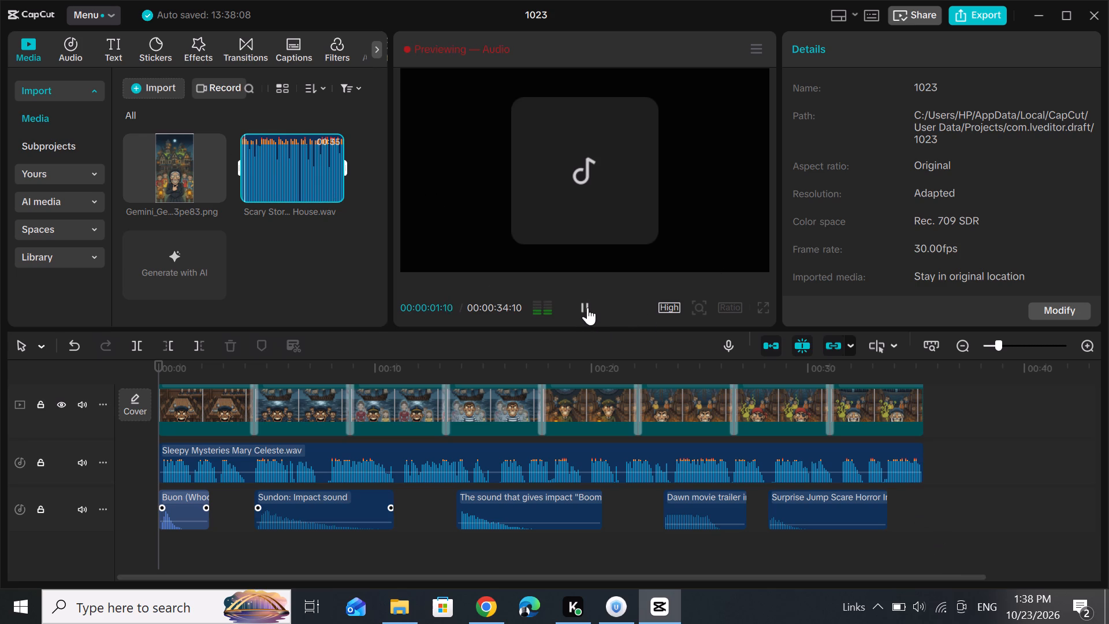
left_click(587, 307)
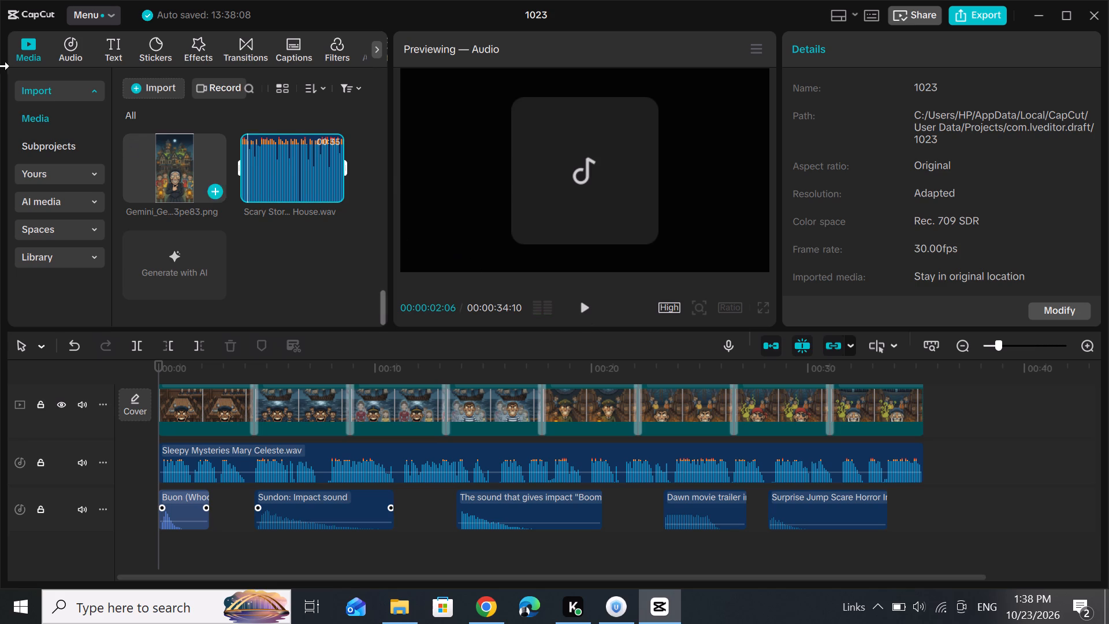
Replace the first clip on the main video track with the imported image ending in 3pe83.
scroll(174, 177, "up", 1)
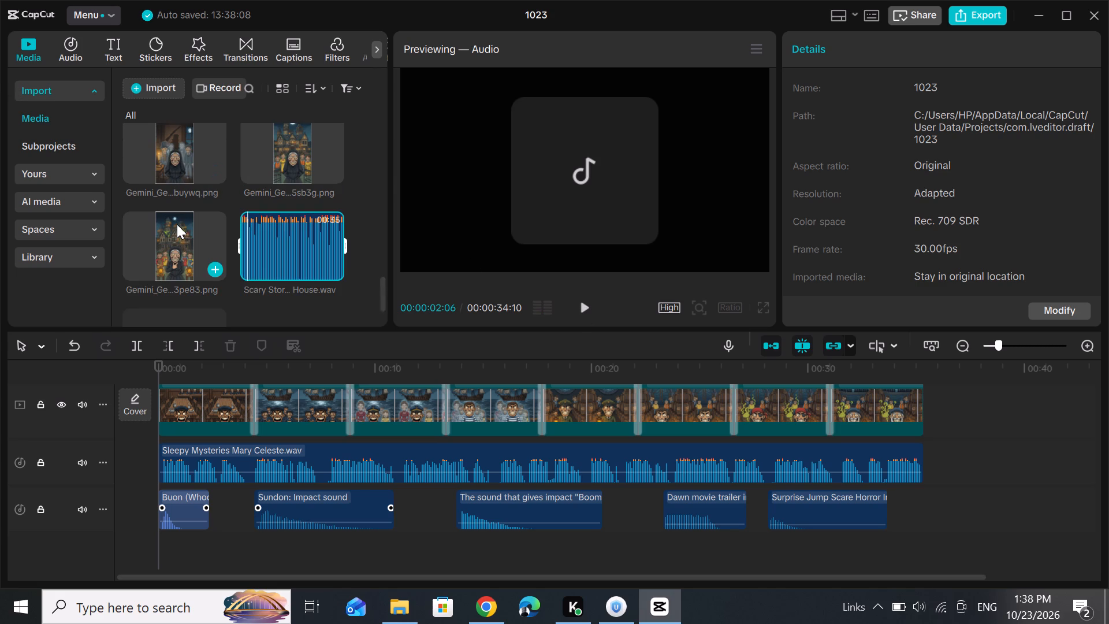
scroll(170, 222, "up", 4)
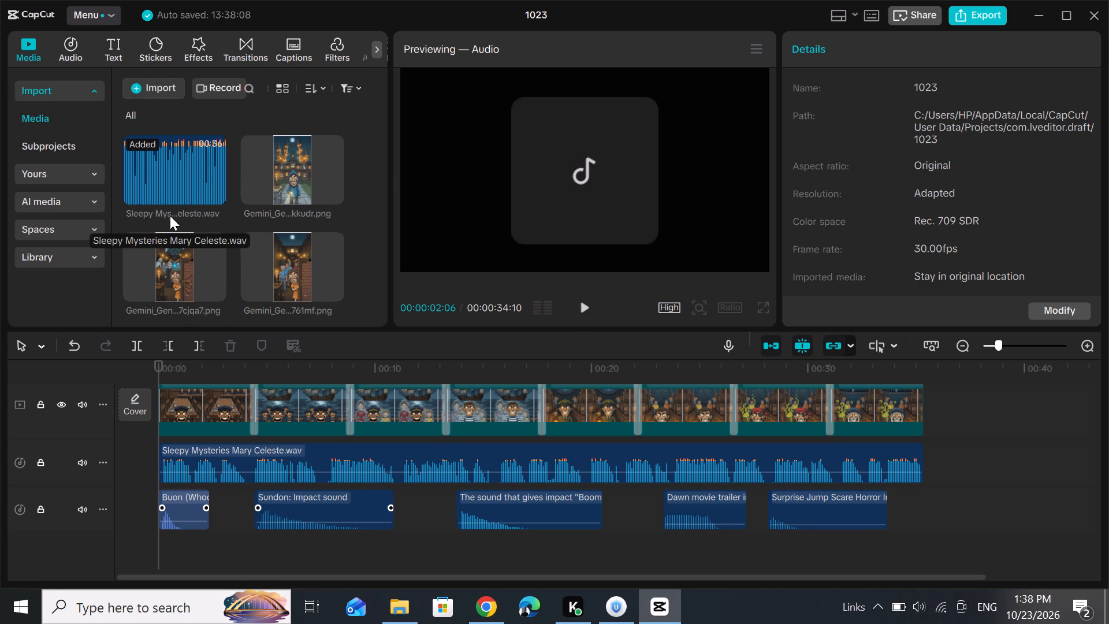
scroll(170, 214, "down", 2)
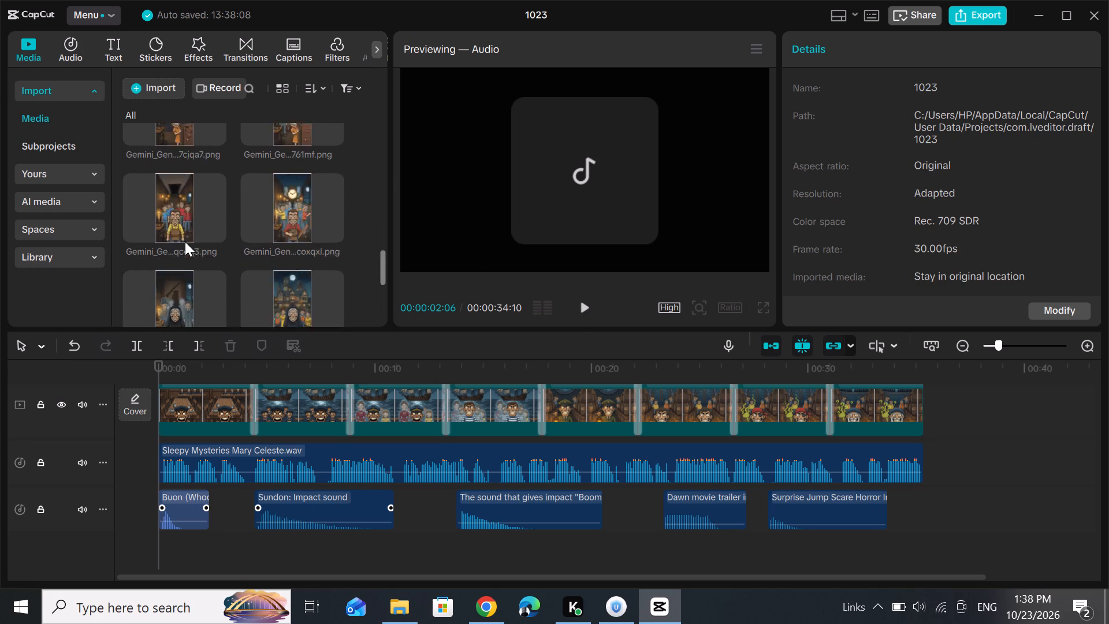
scroll(185, 242, "down", 2)
left_click(178, 236)
left_click_drag(178, 236, 177, 425)
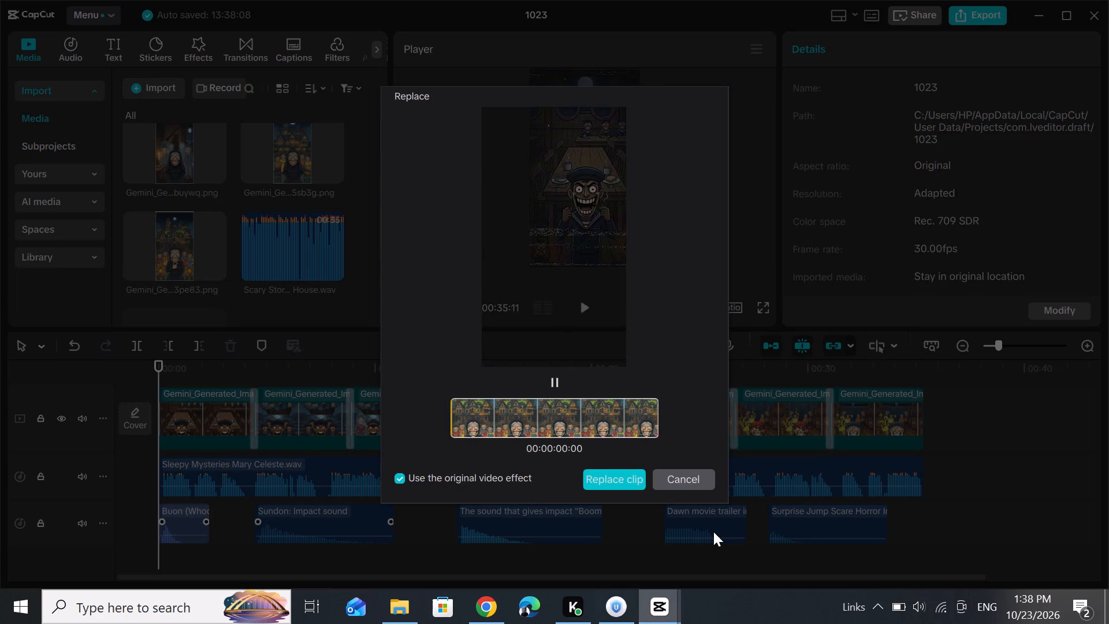
left_click(605, 482)
Replace the second video clip with the image ending in 5sb3g and the third with the one ending in buywq.
left_click_drag(291, 154, 354, 382)
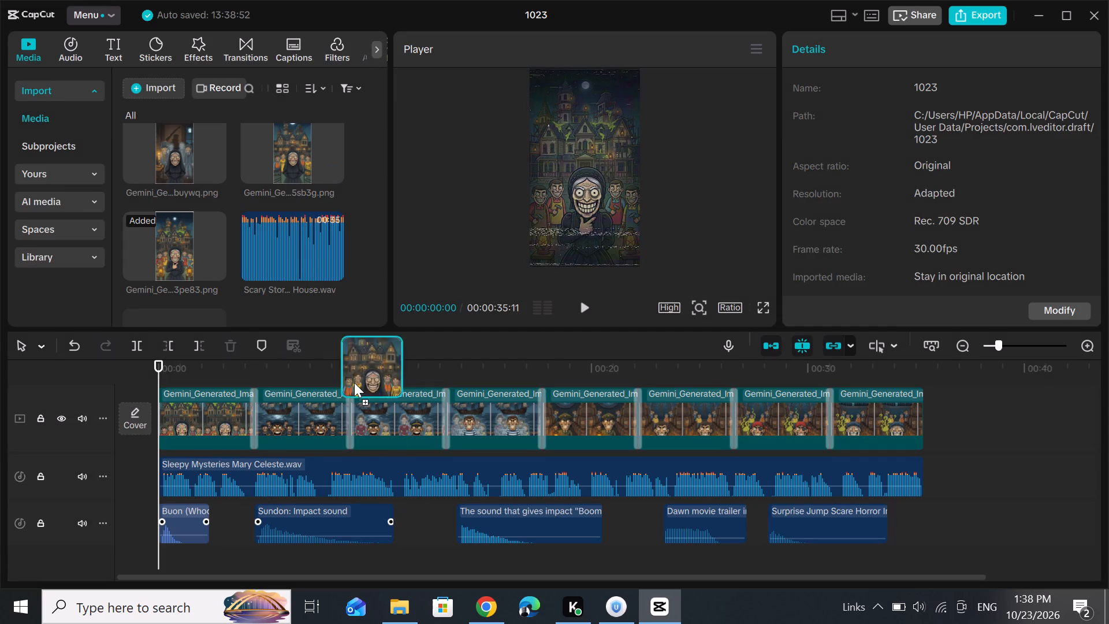
left_click_drag(354, 382, 316, 409)
left_click(627, 481)
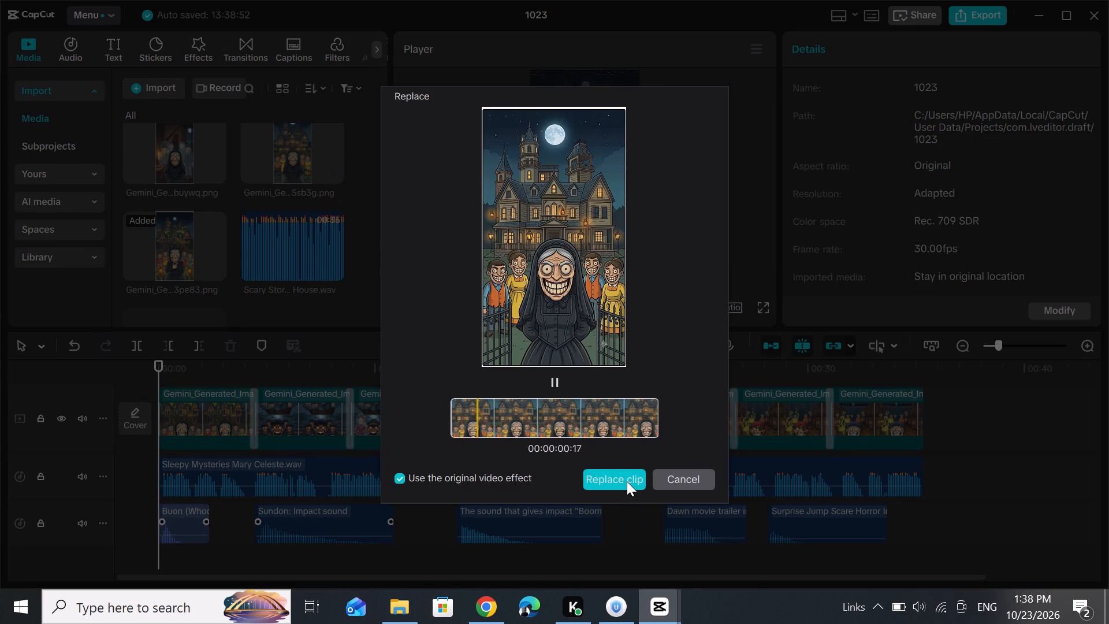
left_click_drag(185, 148, 396, 393)
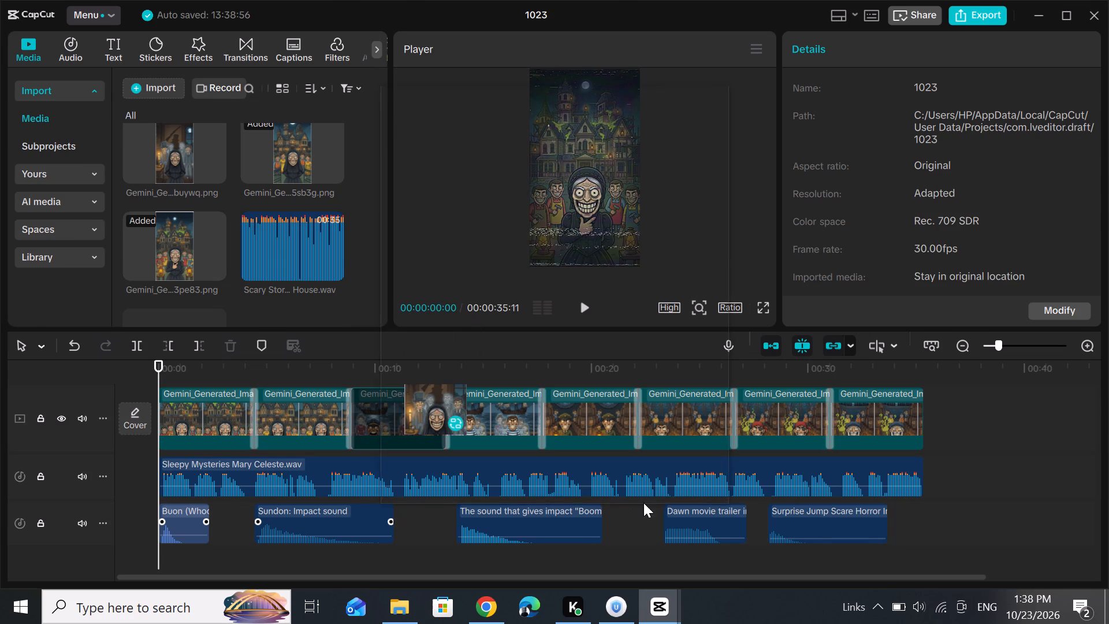
left_click(620, 482)
Replace the fourth video clip with the image ending in coxqxl and the fifth with the one ending in qc4q3.
scroll(258, 237, "up", 2)
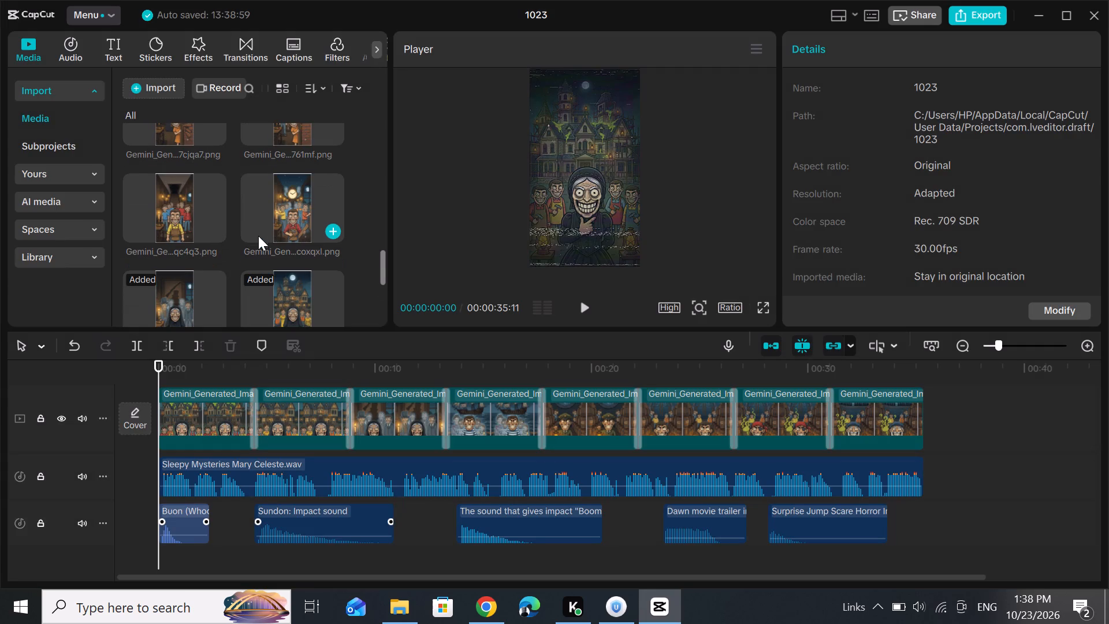
left_click_drag(276, 212, 498, 404)
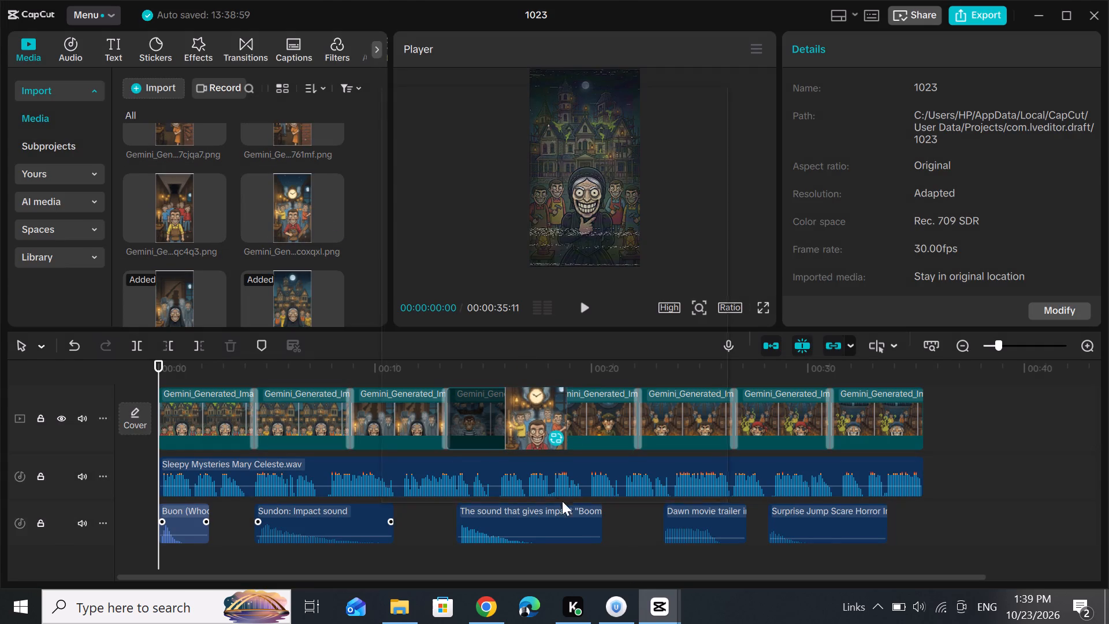
left_click(611, 479)
left_click_drag(168, 196, 479, 305)
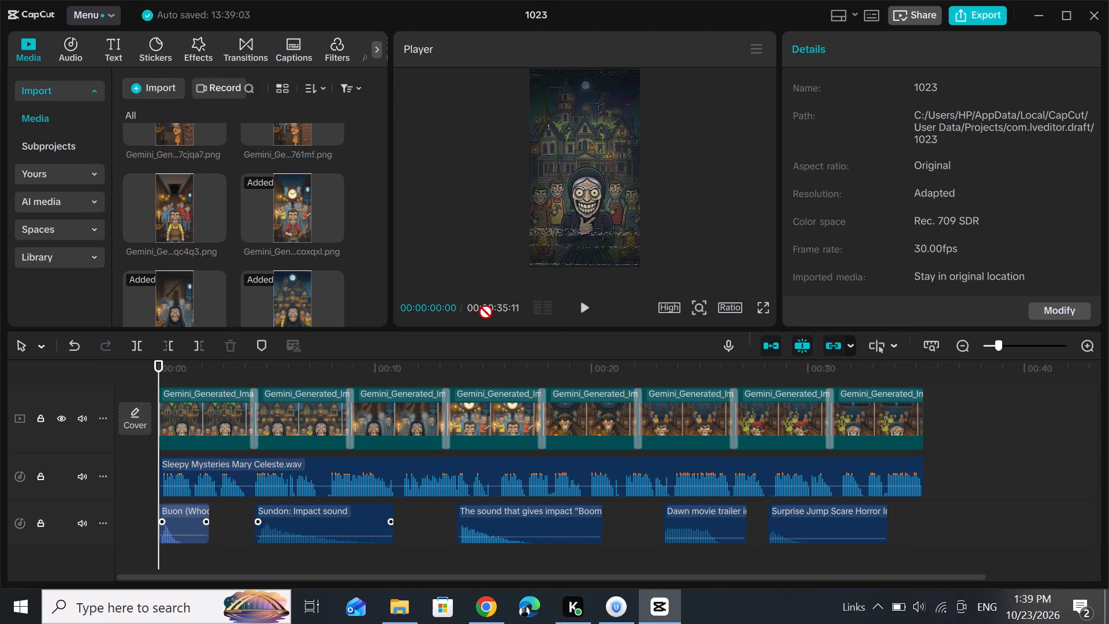
left_click_drag(479, 305, 559, 410)
left_click(632, 467)
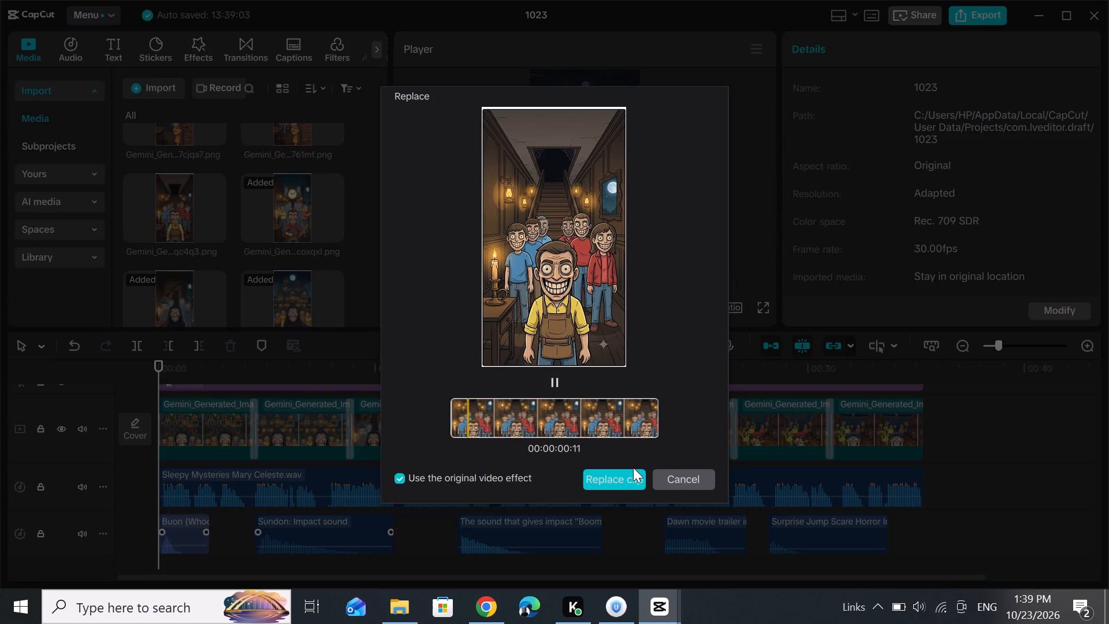
left_click(632, 472)
Replace the sixth video clip with the image ending in 761mf and the seventh with the one ending in 7cjqa7.
scroll(238, 225, "up", 1)
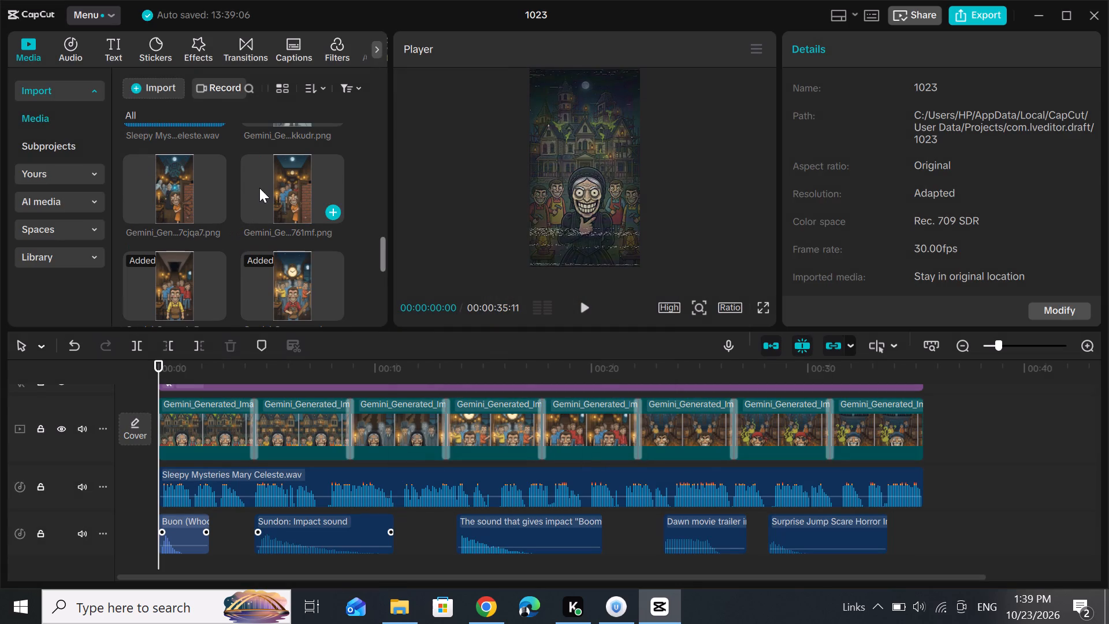
left_click_drag(287, 177, 660, 415)
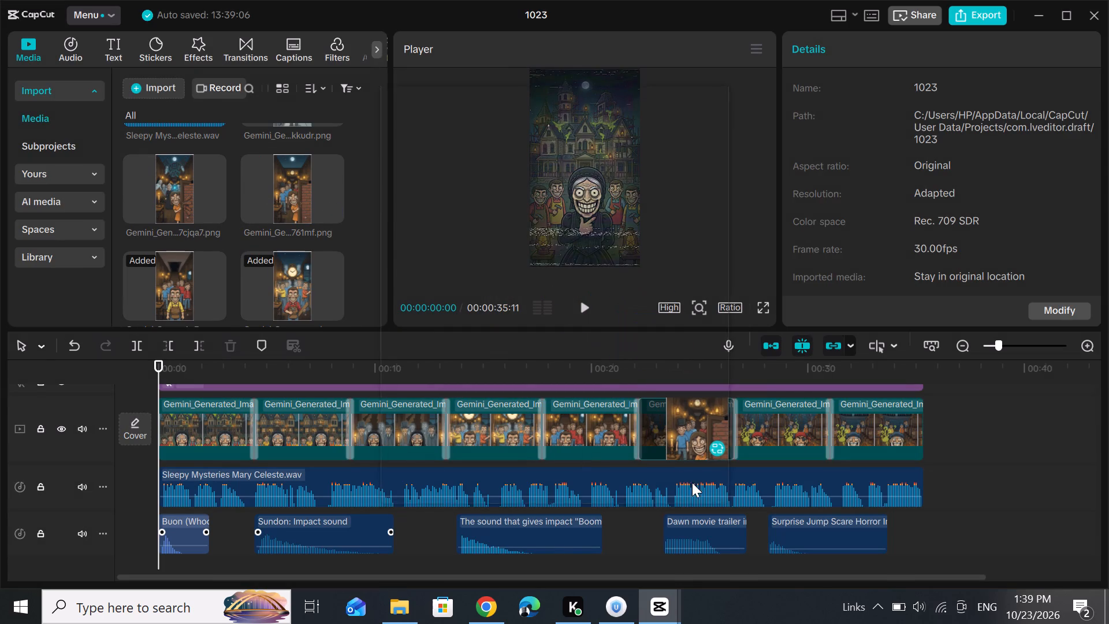
left_click(637, 476)
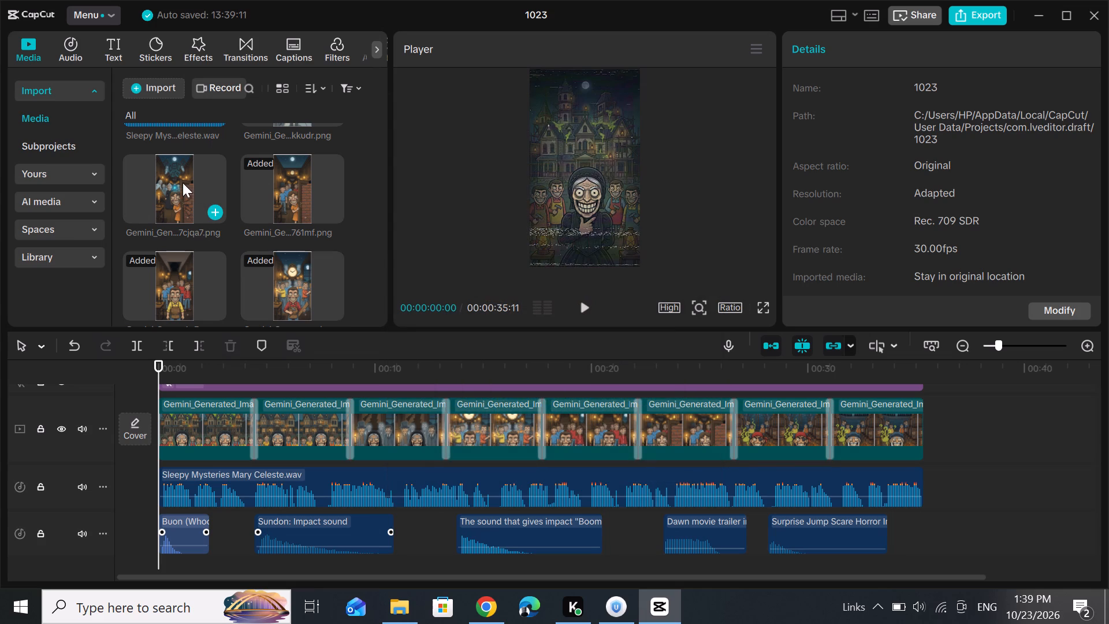
left_click_drag(183, 183, 750, 419)
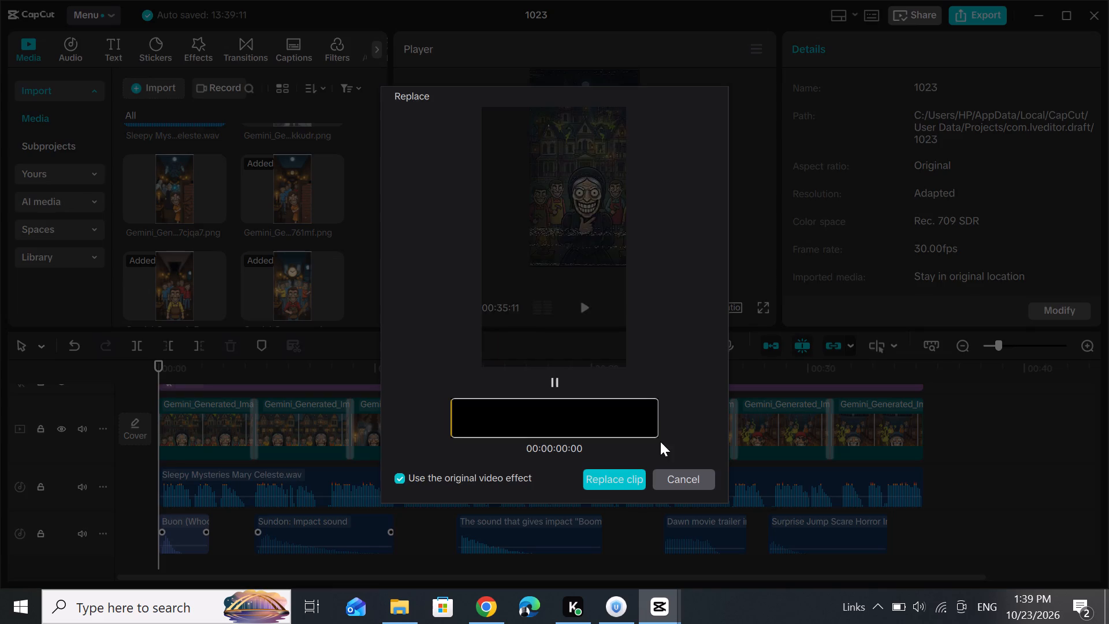
left_click(630, 478)
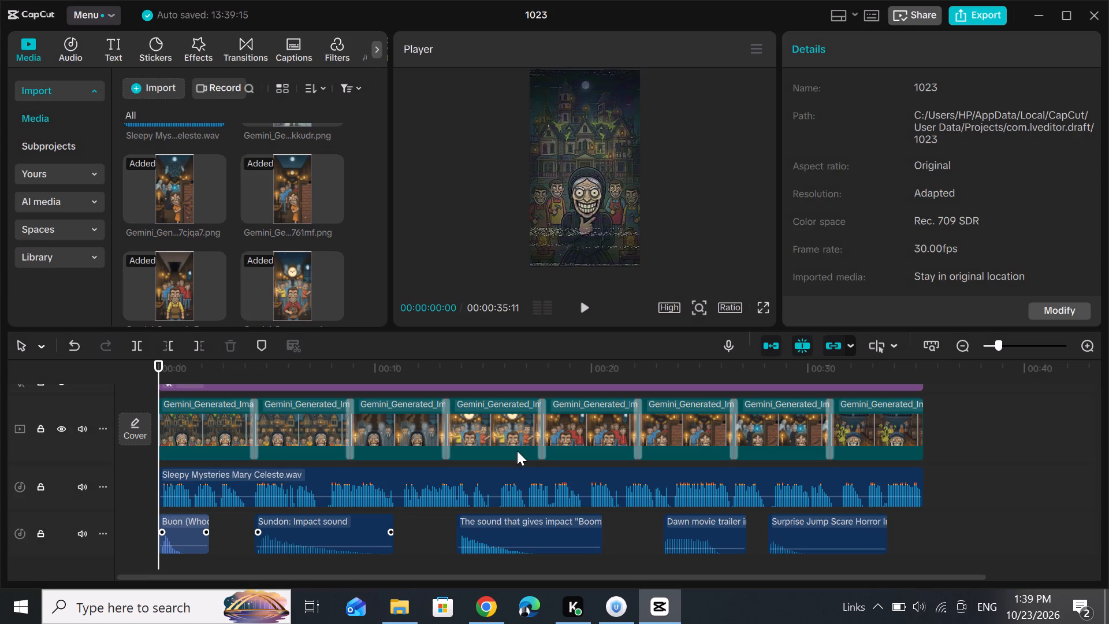
Replace the eighth and last video clip with the imported image ending in kkudr.
scroll(214, 200, "up", 1)
left_click_drag(286, 172, 475, 233)
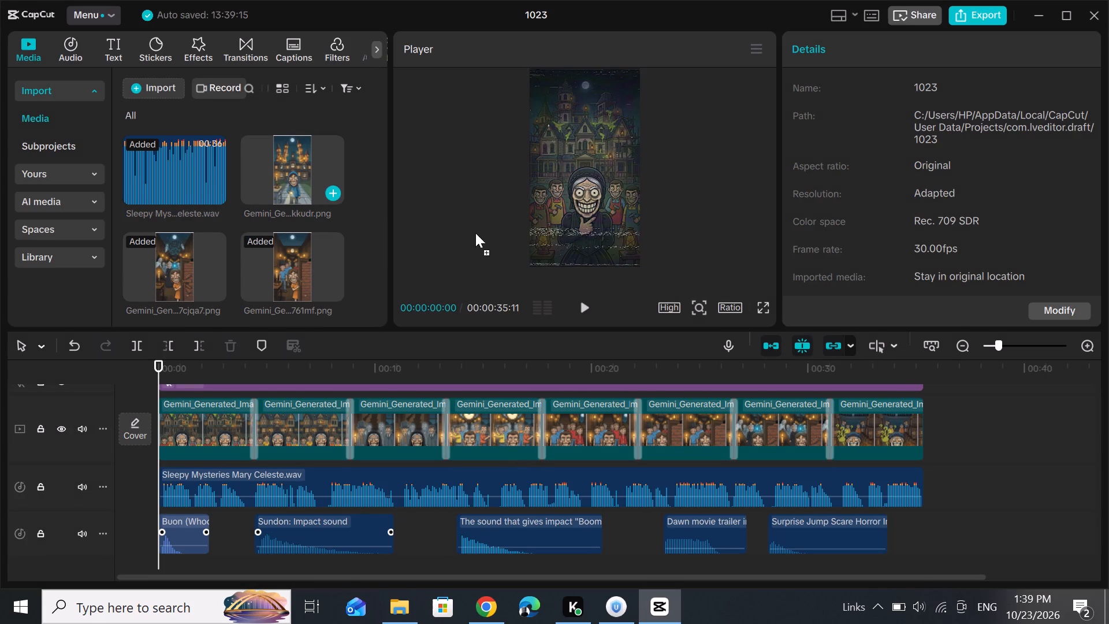
left_click_drag(475, 233, 865, 432)
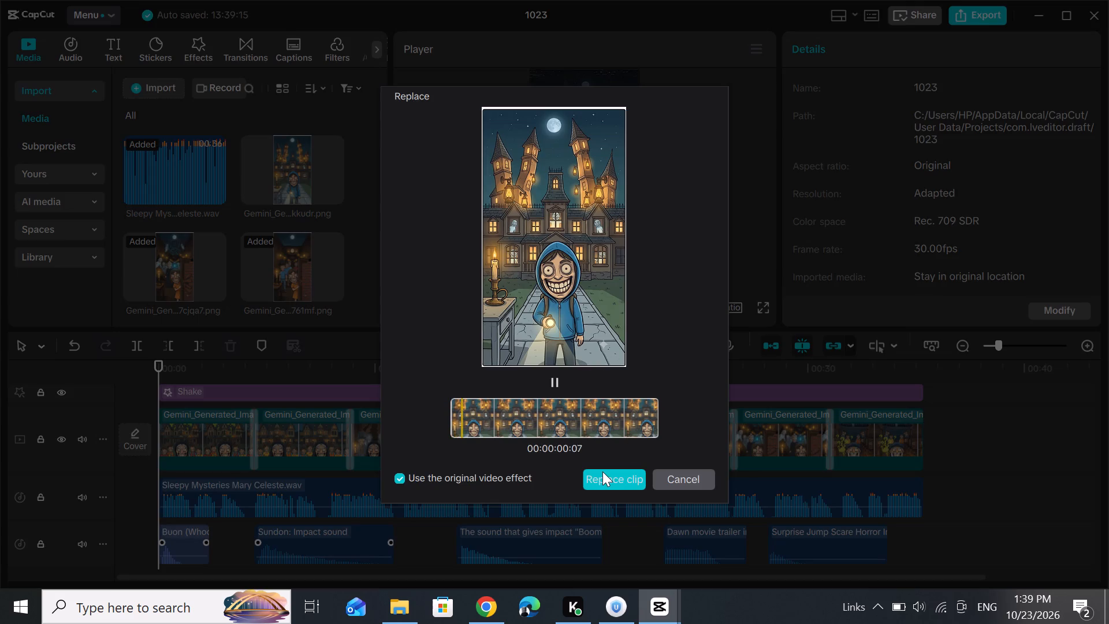
left_click(607, 476)
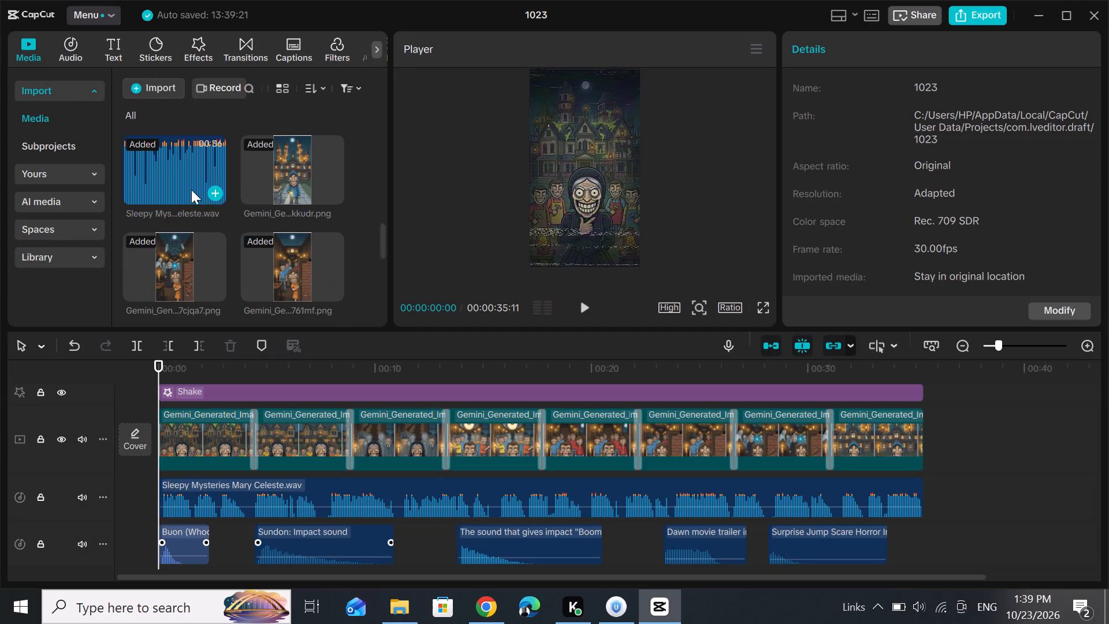
Swap the Sleepy Mysteries Mary Celeste narration for the Scary Stories Winchester Mystery House audio, placed at the timeline start, deleting the old track.
scroll(239, 169, "down", 5)
left_click_drag(285, 176, 247, 446)
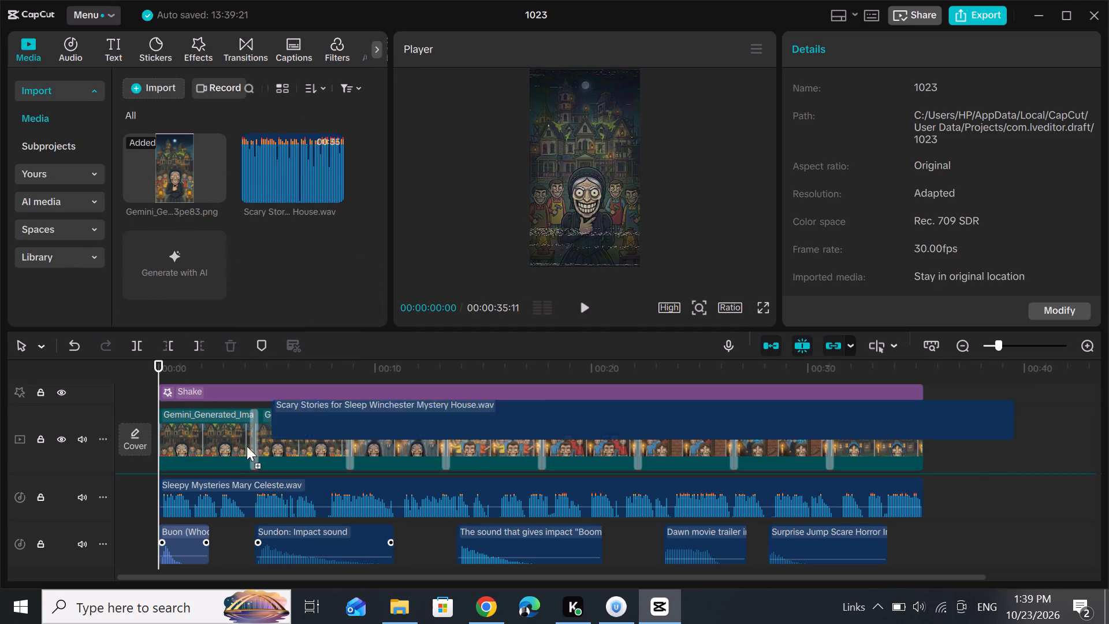
left_click_drag(247, 446, 159, 488)
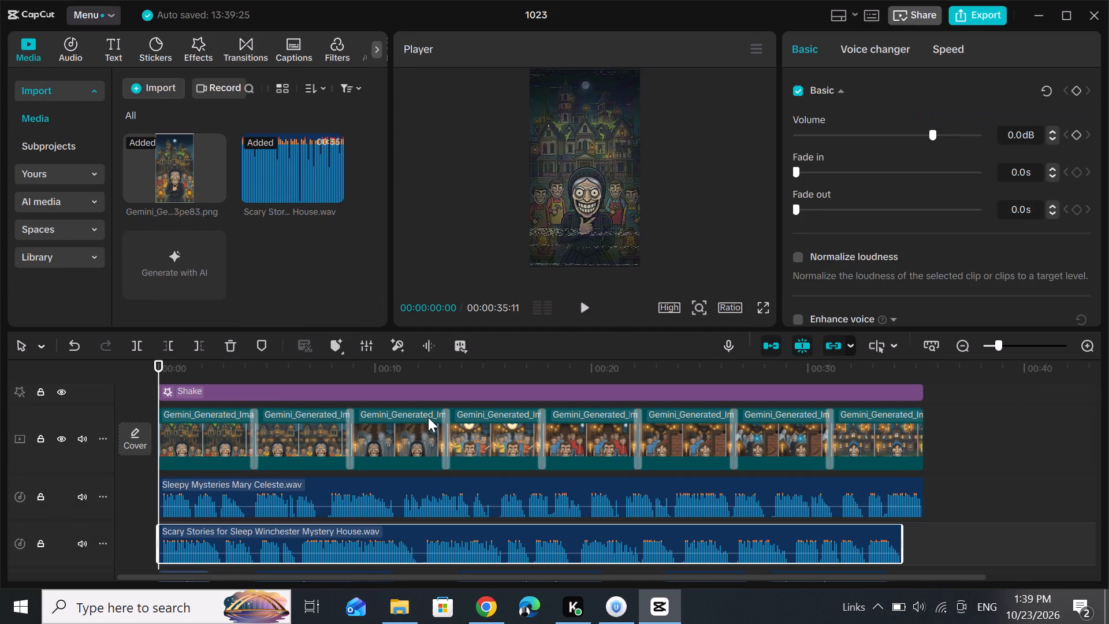
left_click(404, 486)
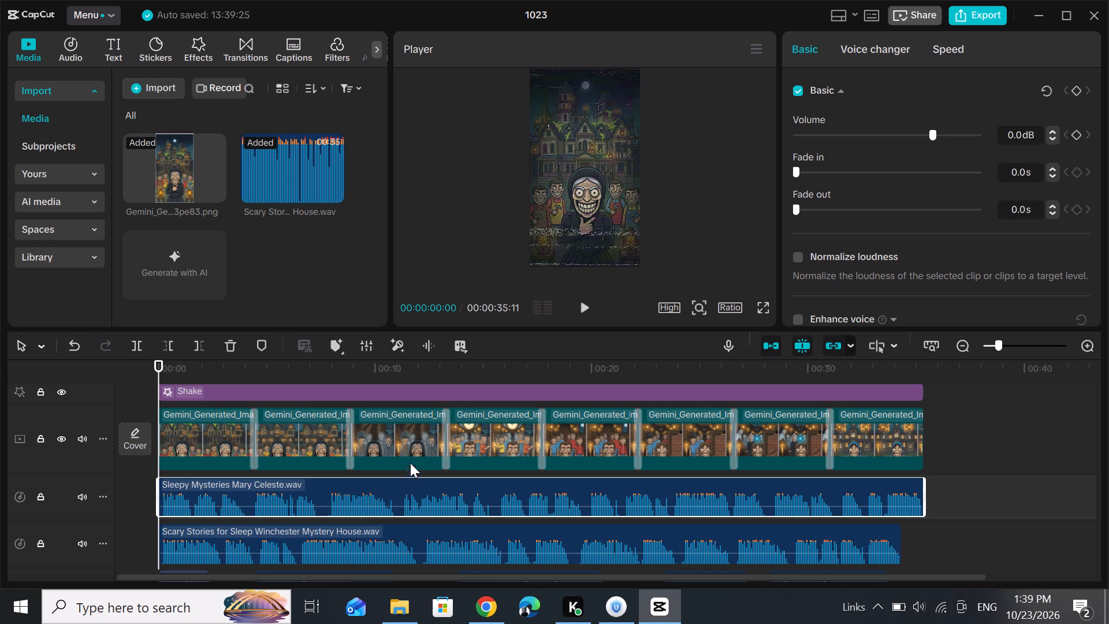
key("BackSpace")
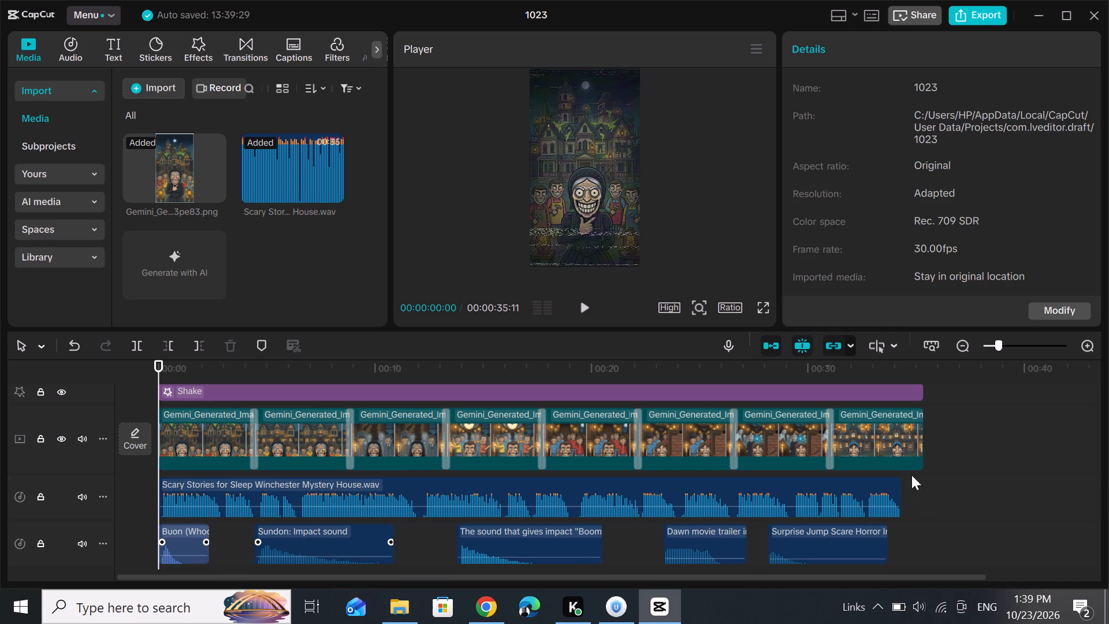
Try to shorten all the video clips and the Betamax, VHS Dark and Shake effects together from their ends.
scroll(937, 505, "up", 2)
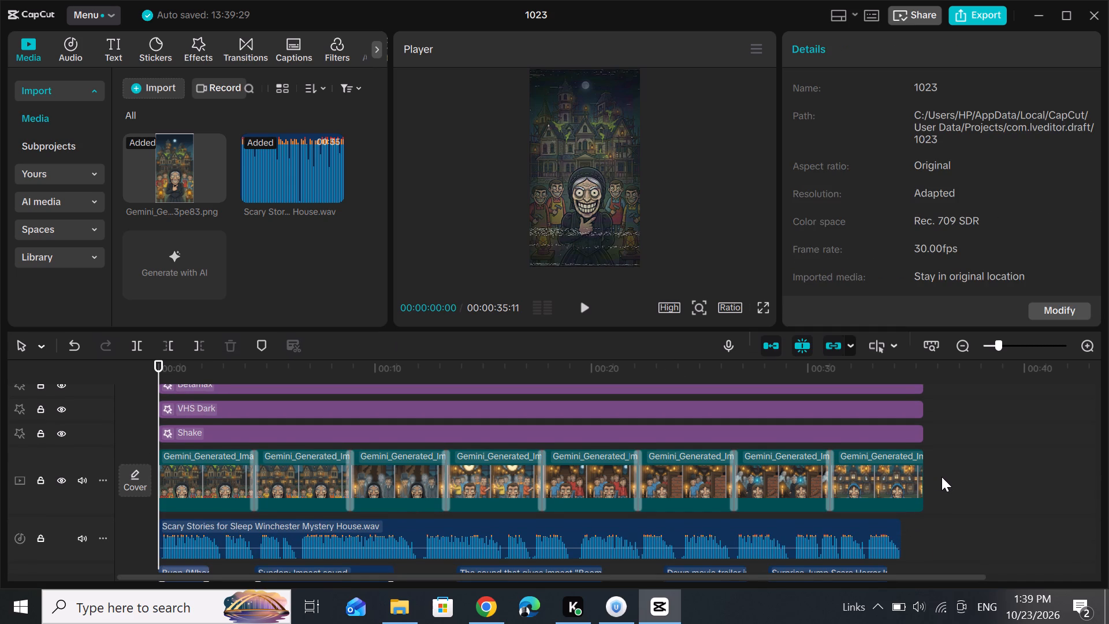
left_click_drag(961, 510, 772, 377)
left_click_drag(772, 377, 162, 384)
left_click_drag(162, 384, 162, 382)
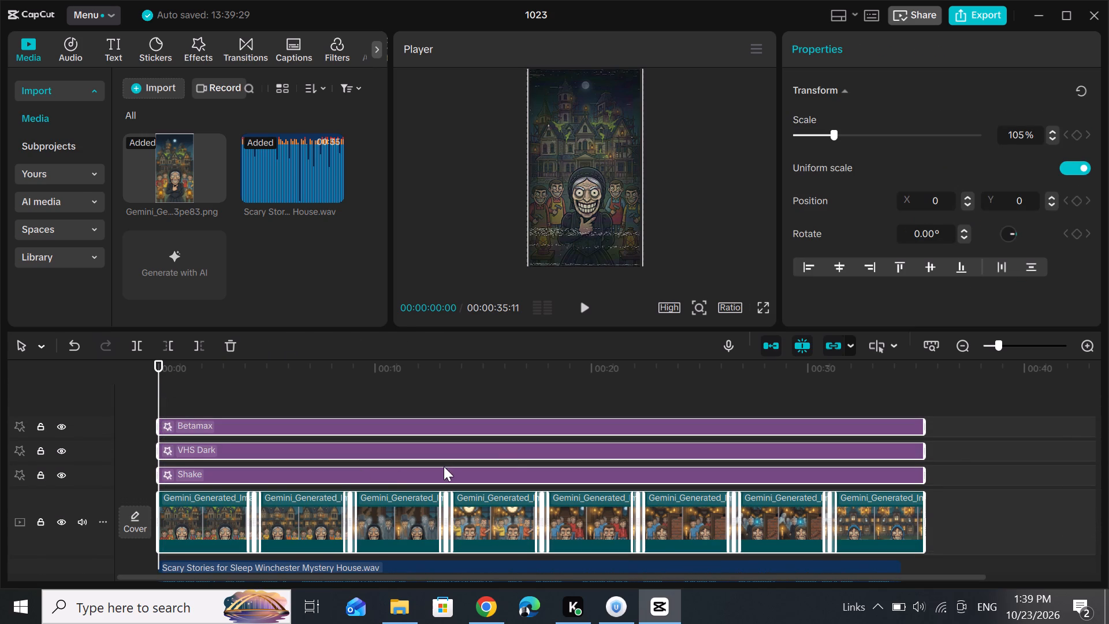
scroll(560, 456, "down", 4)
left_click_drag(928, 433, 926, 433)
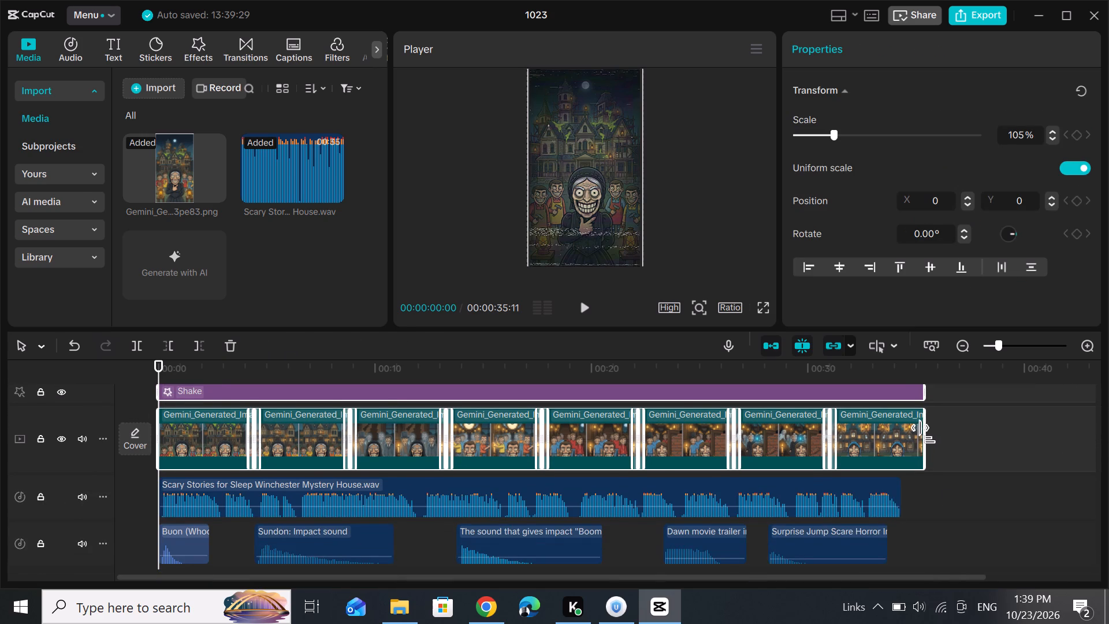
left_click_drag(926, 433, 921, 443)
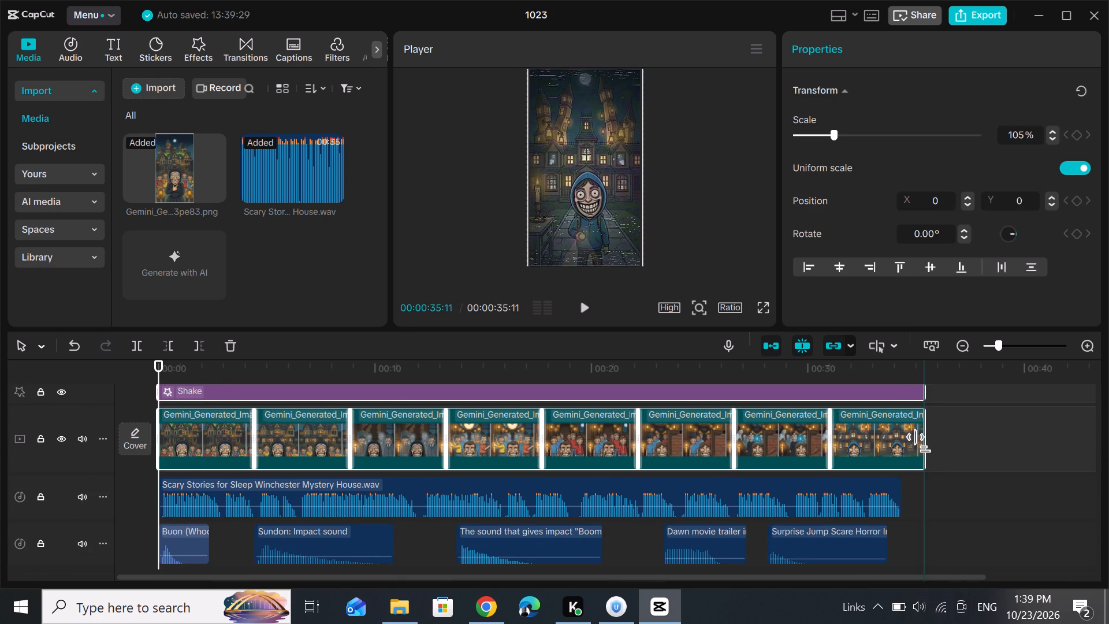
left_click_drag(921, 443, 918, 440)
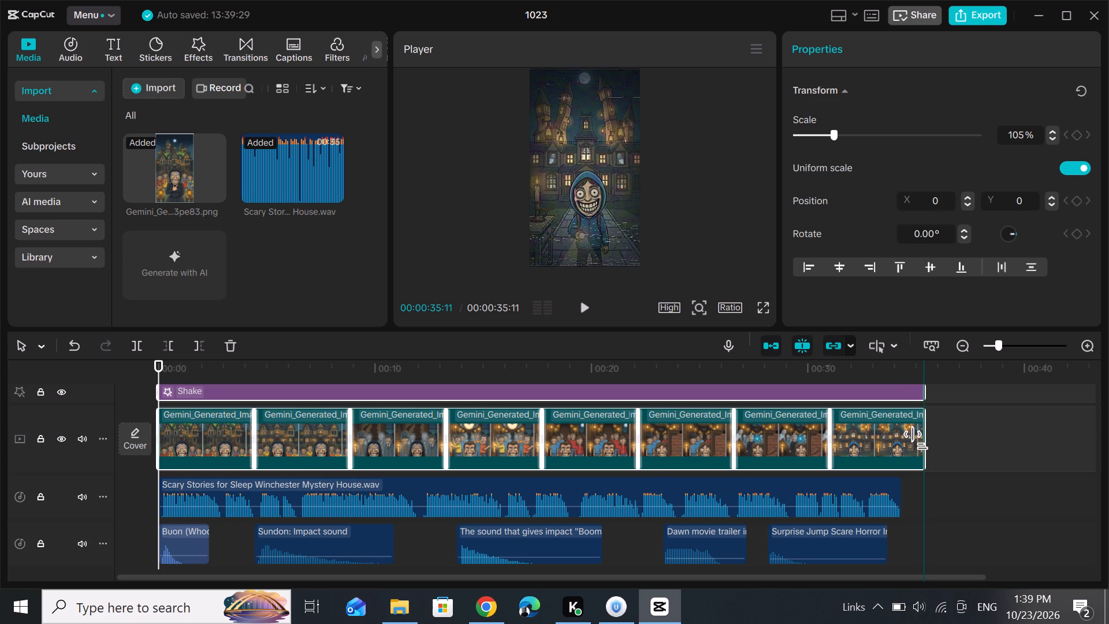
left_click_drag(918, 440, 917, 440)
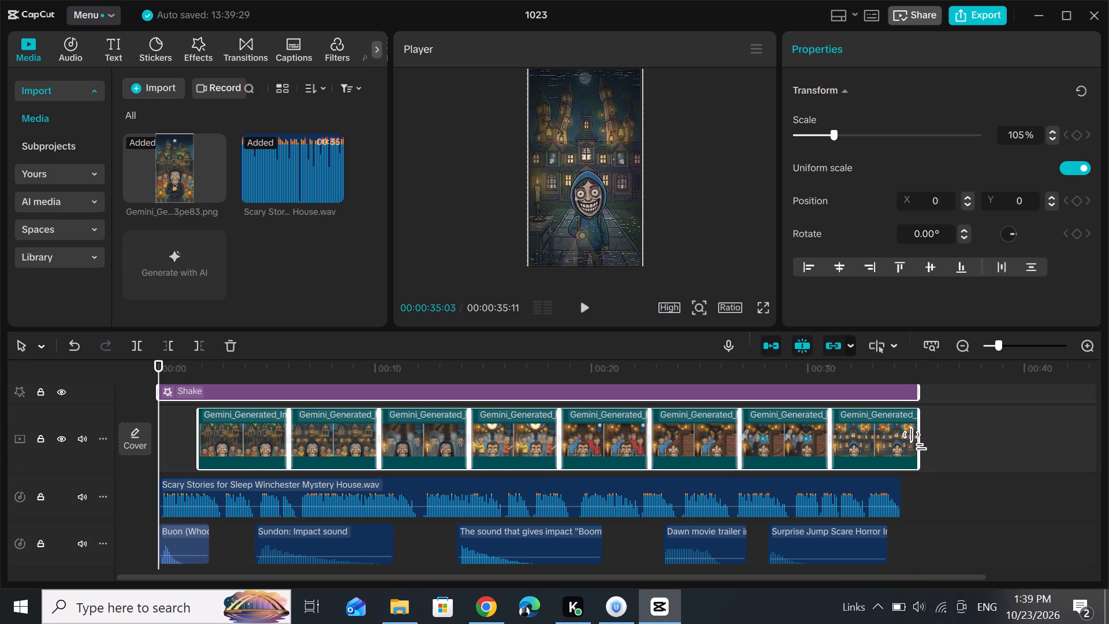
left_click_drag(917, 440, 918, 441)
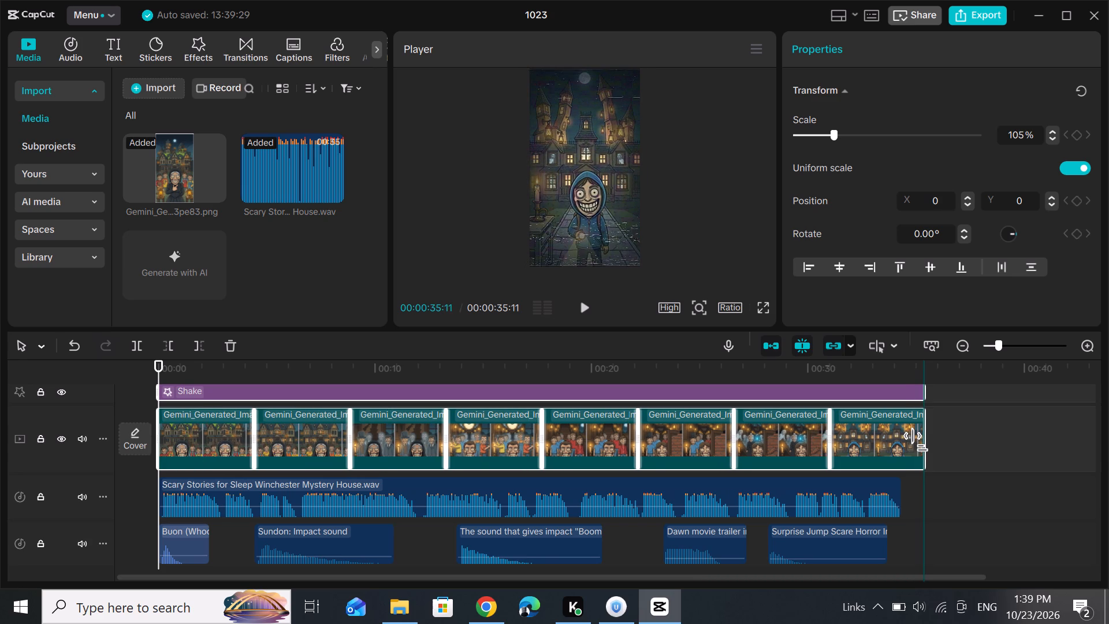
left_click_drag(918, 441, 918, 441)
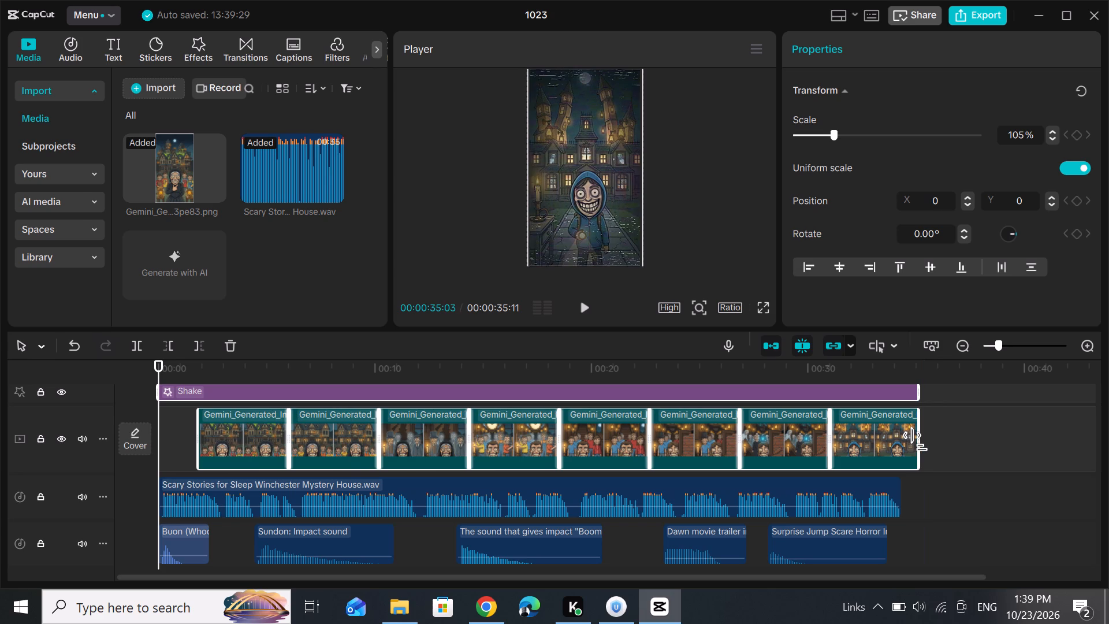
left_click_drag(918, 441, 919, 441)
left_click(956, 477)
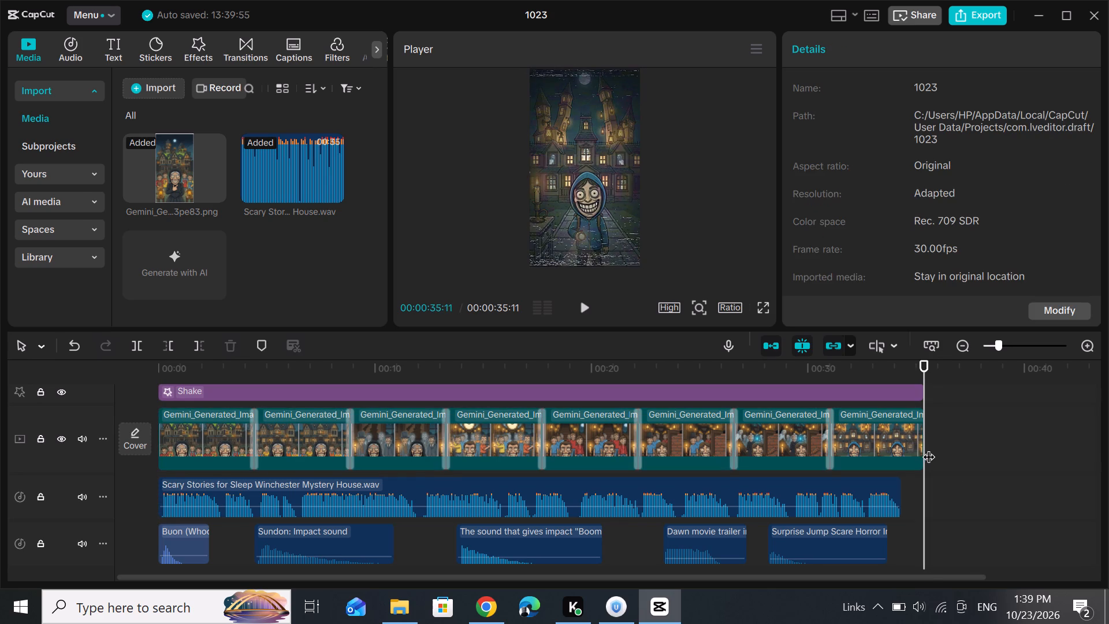
Trim the last video clip together with the Betamax, VHS Dark and Shake effects to end with the narration at 34:10.
left_click_drag(943, 445, 839, 351)
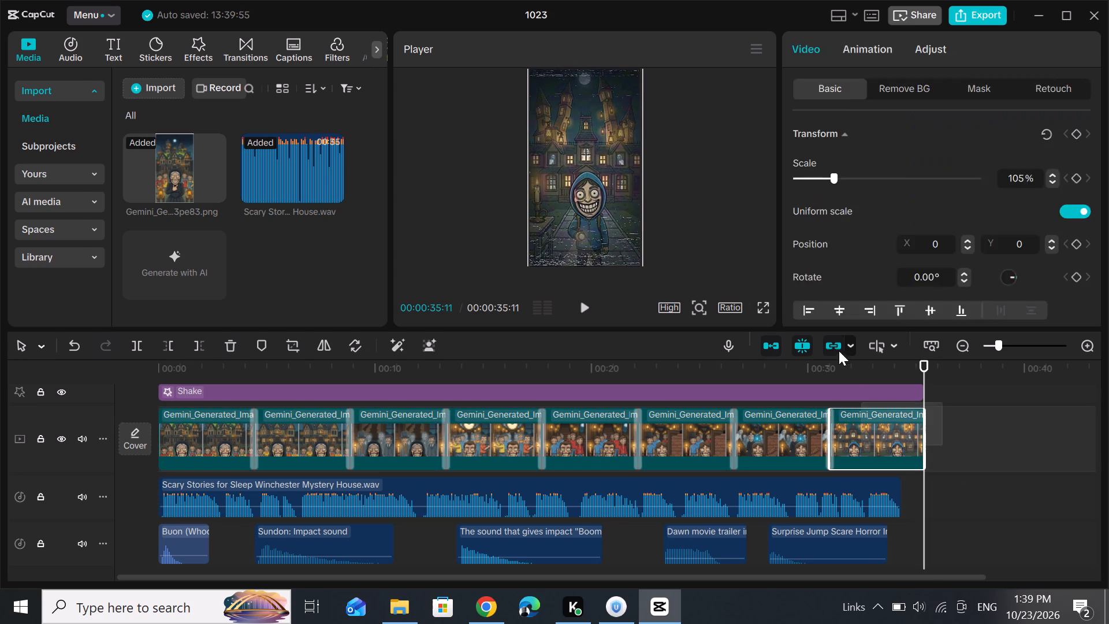
left_click_drag(839, 351, 833, 341)
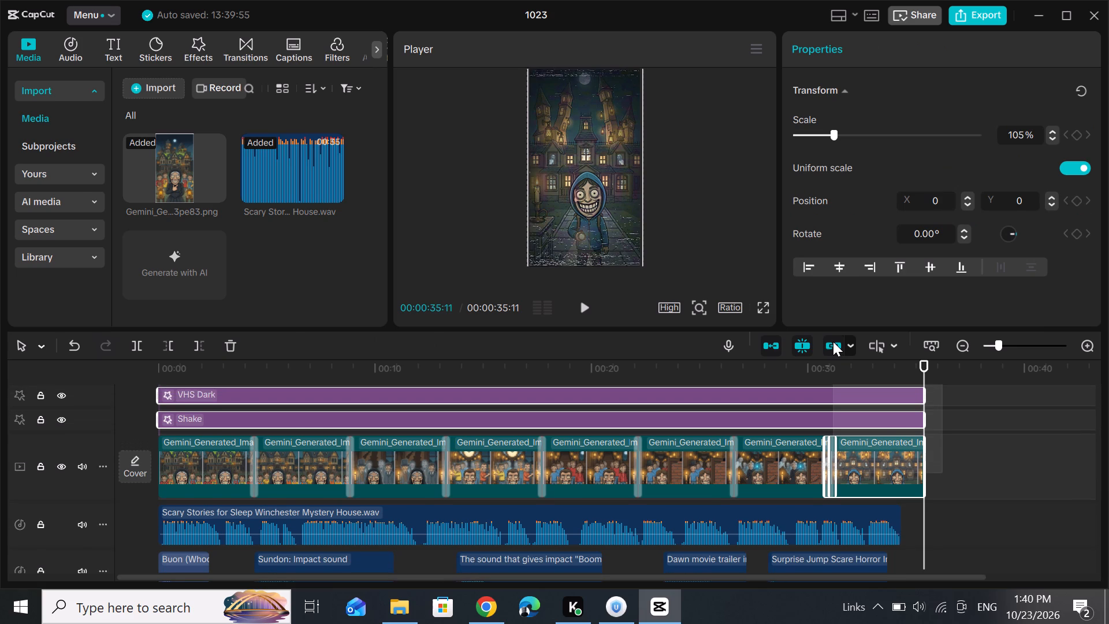
left_click_drag(833, 341, 859, 387)
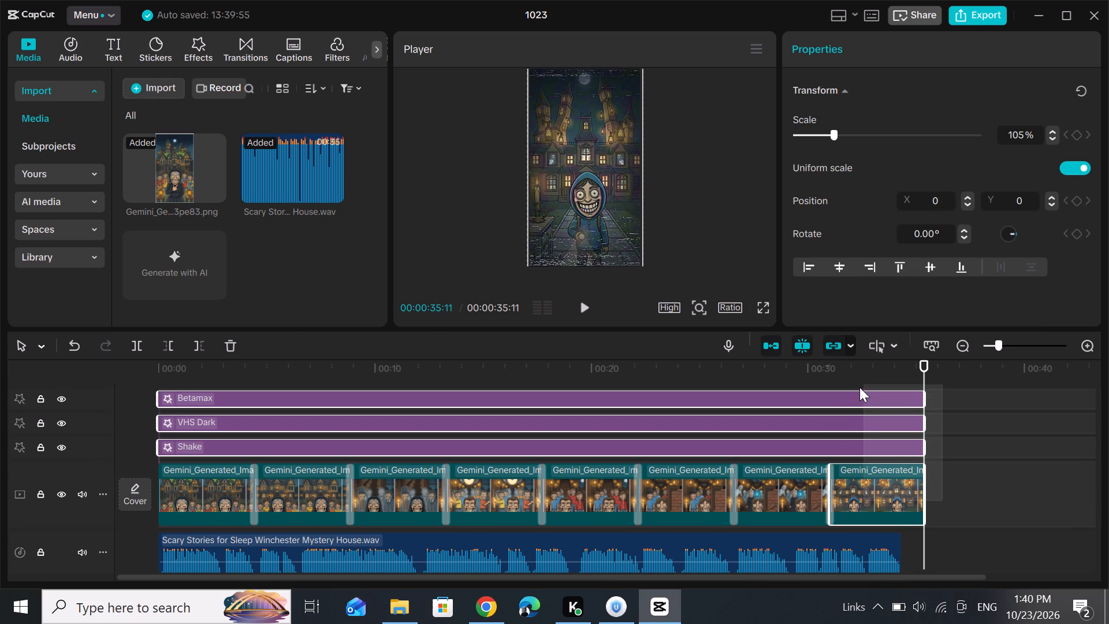
left_click_drag(859, 387, 855, 387)
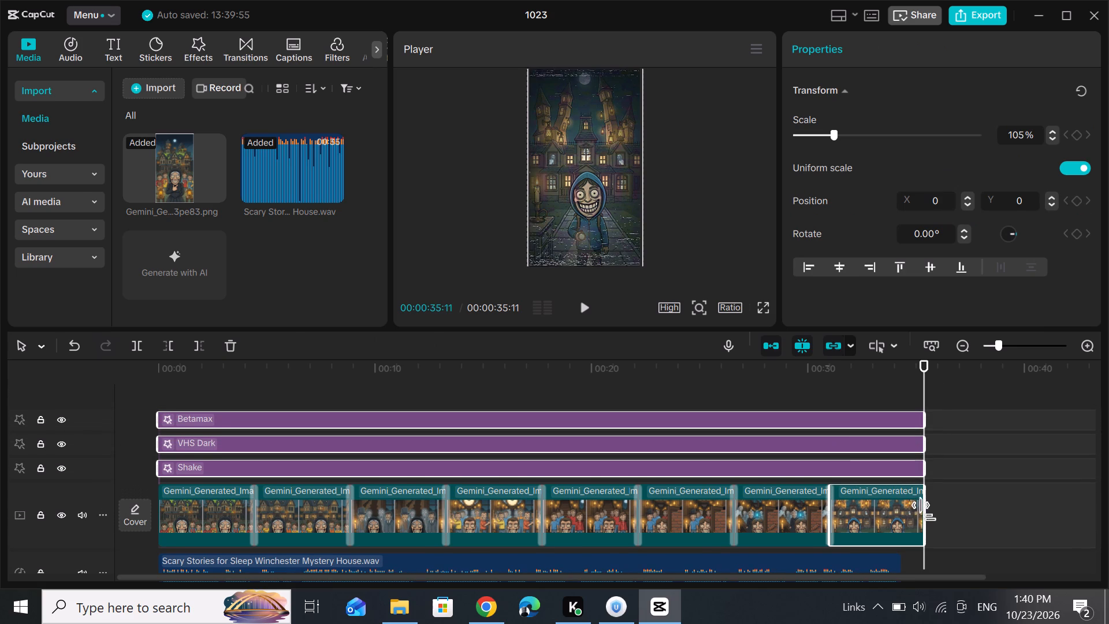
left_click_drag(929, 512, 913, 503)
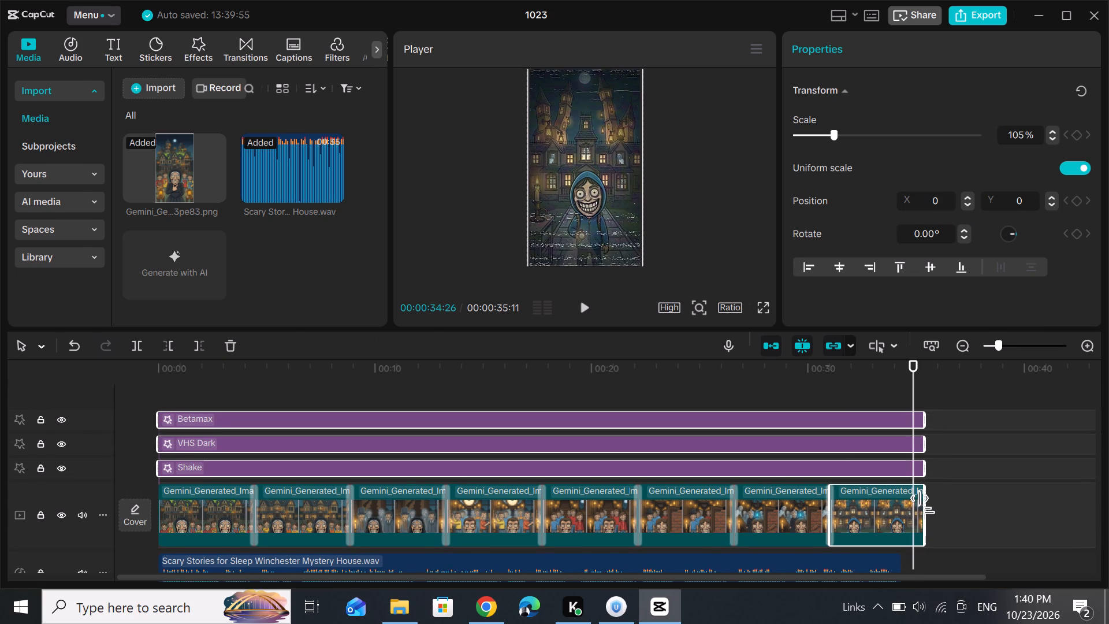
left_click_drag(927, 504, 902, 496)
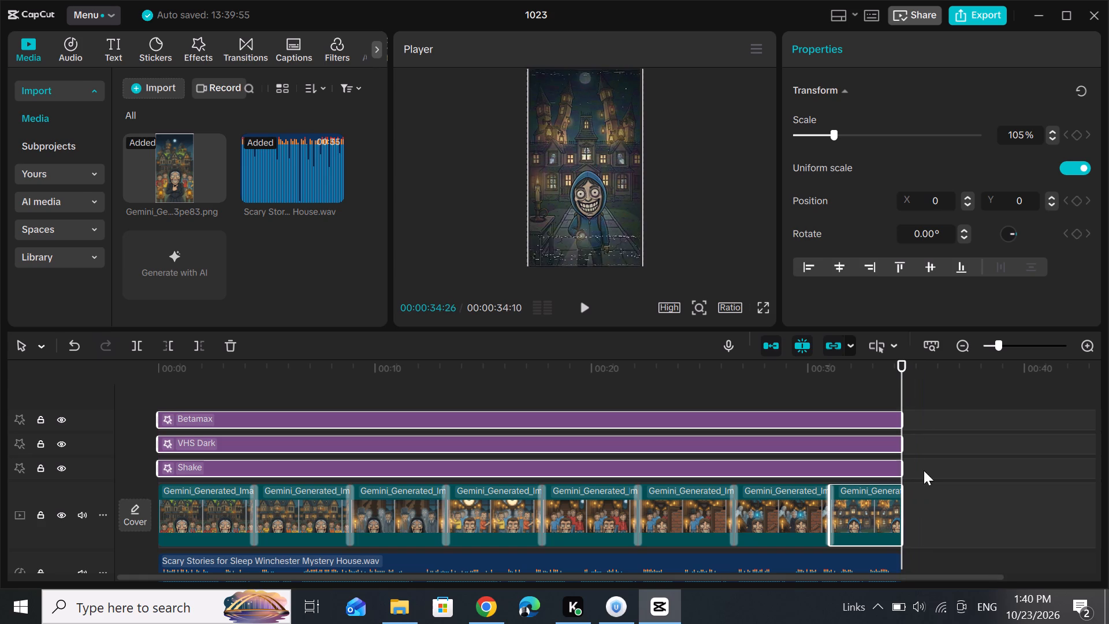
Play the video from the beginning and review the opening scenes in full screen.
left_click_drag(905, 366, 874, 375)
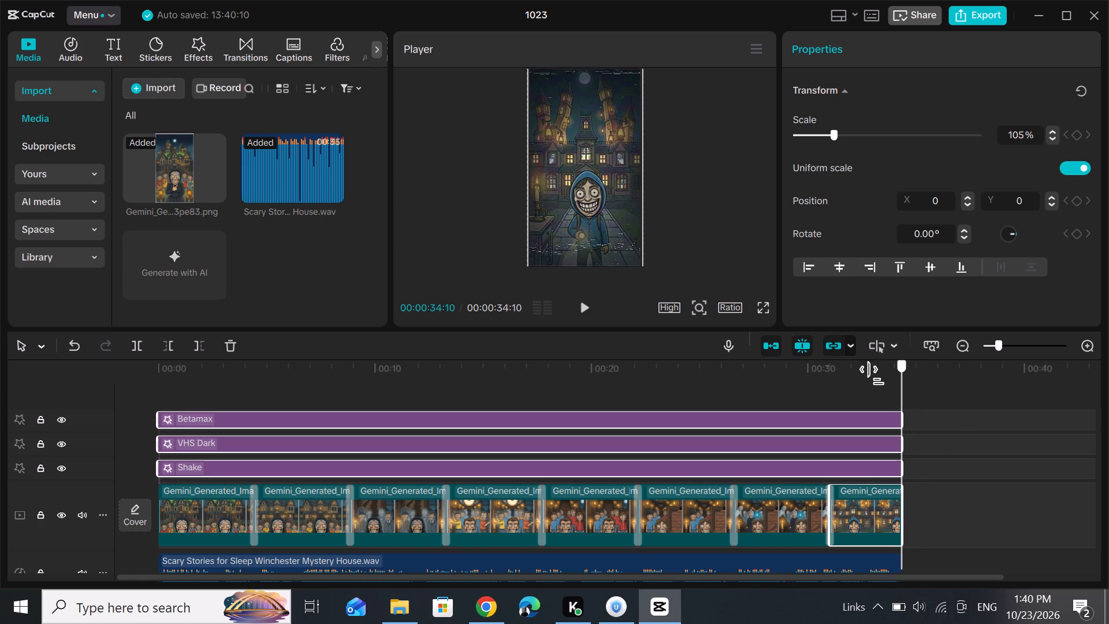
left_click_drag(874, 375, 110, 417)
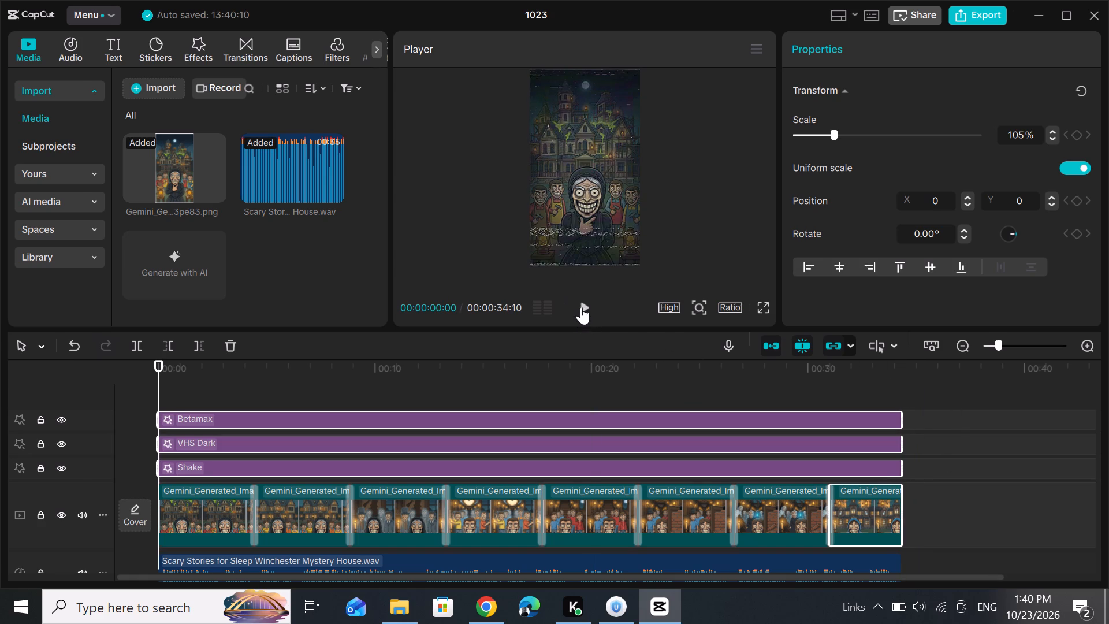
left_click(581, 307)
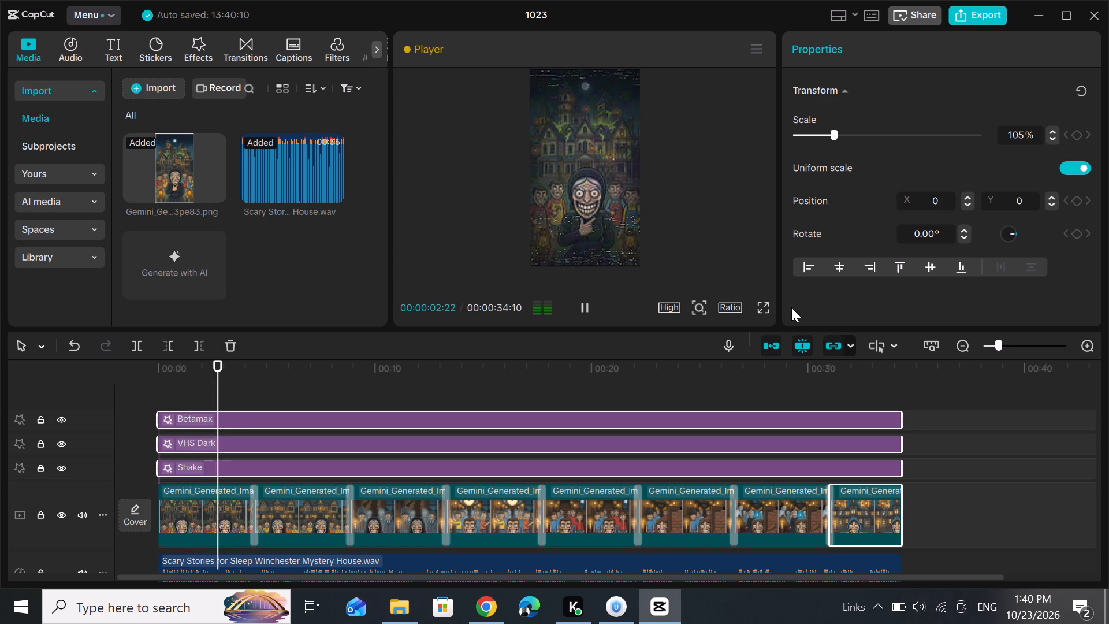
left_click(764, 303)
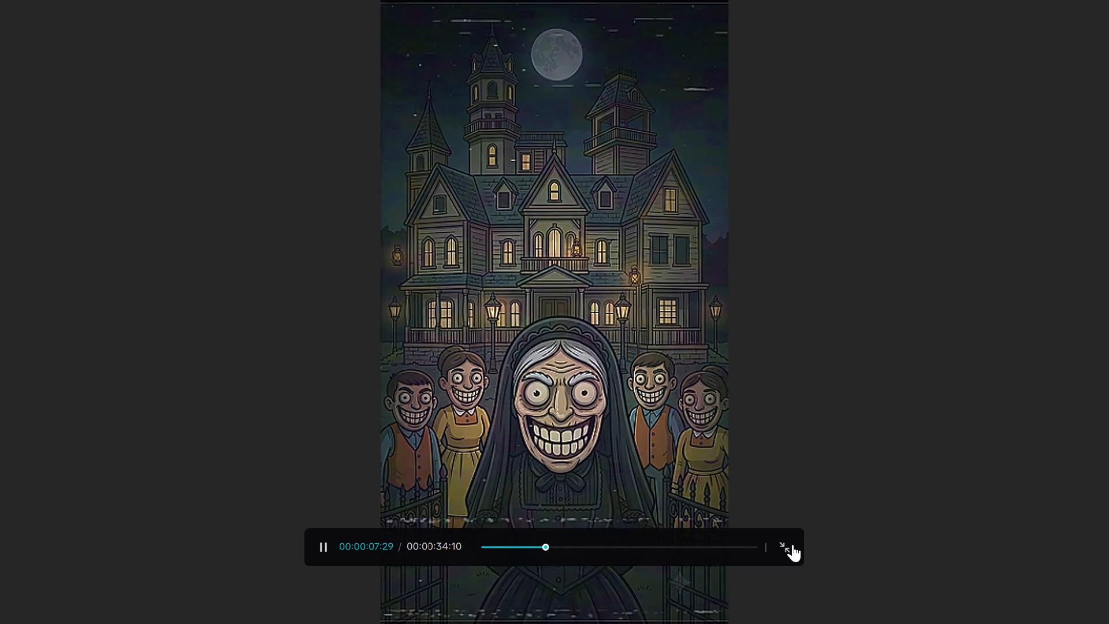
left_click(658, 452)
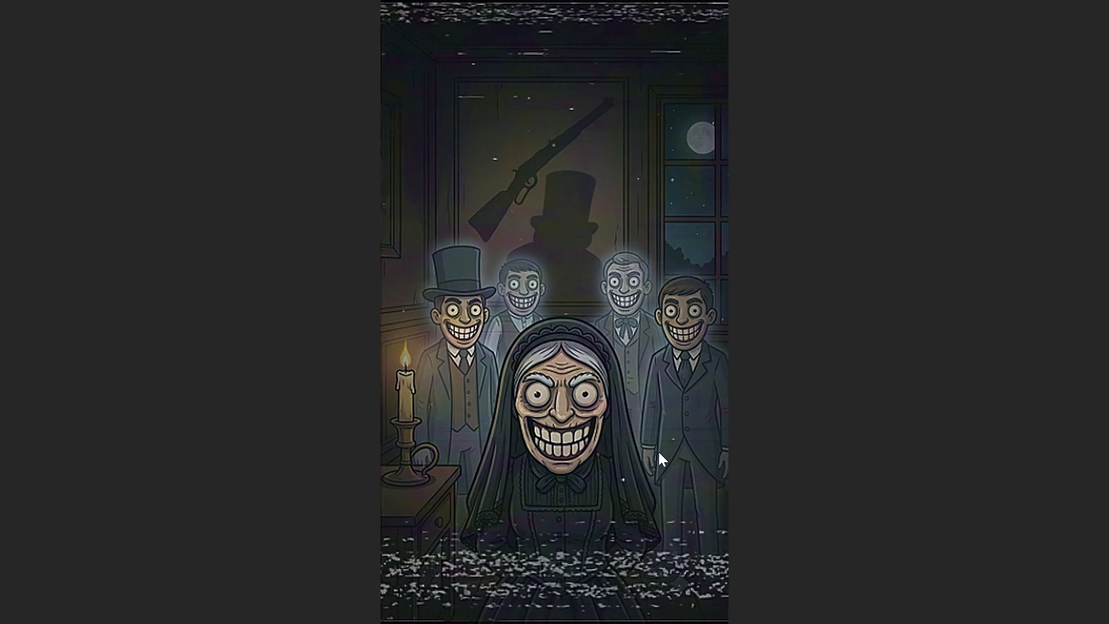
left_click(791, 547)
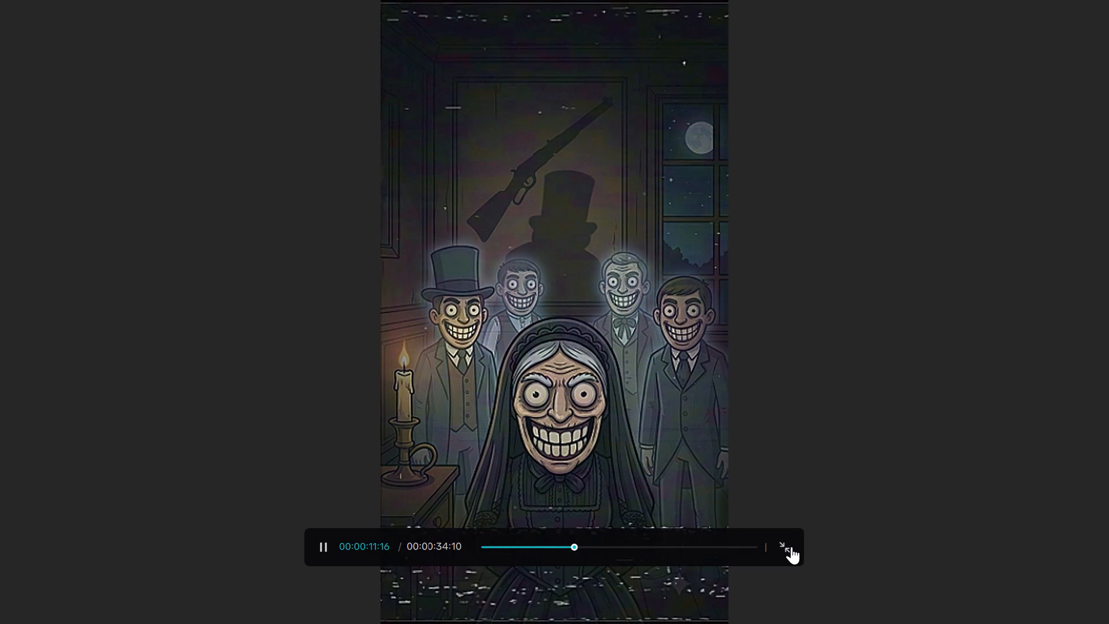
Pause playback and set the Betamax effect's Filters to 100, checking the frame in full screen.
left_click(422, 415)
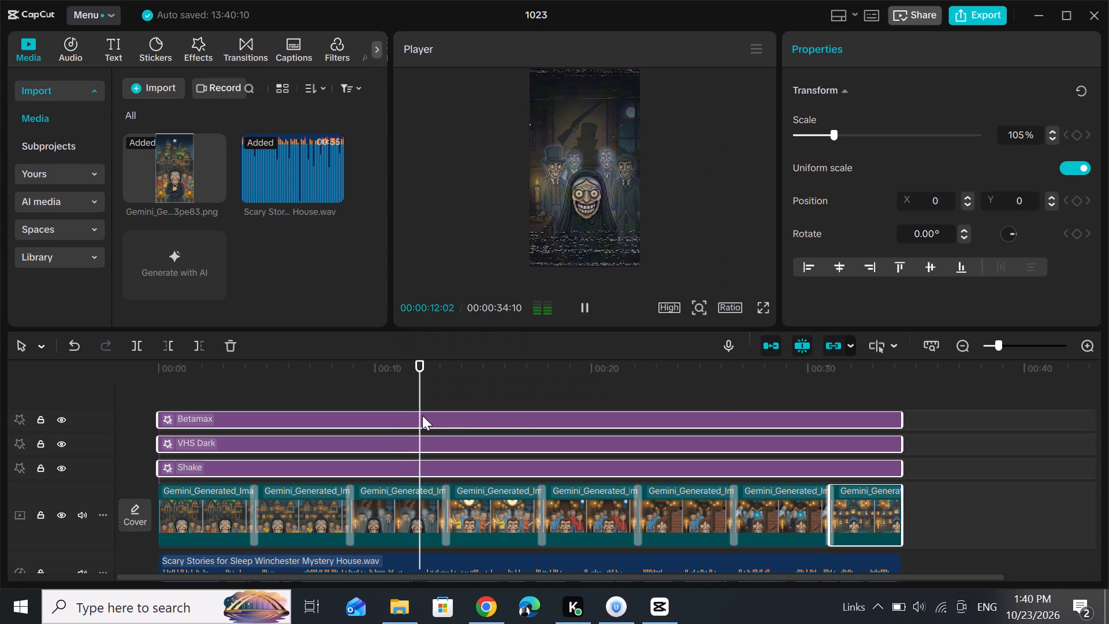
left_click(588, 309)
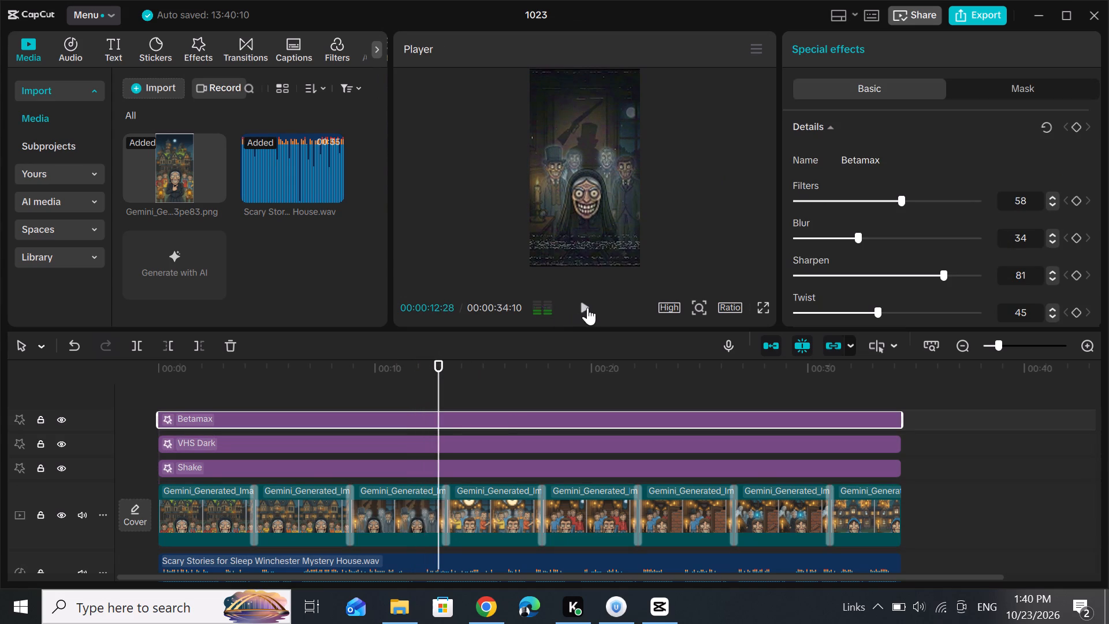
left_click_drag(901, 203, 1029, 235)
left_click_drag(1029, 235, 1108, 235)
left_click(760, 307)
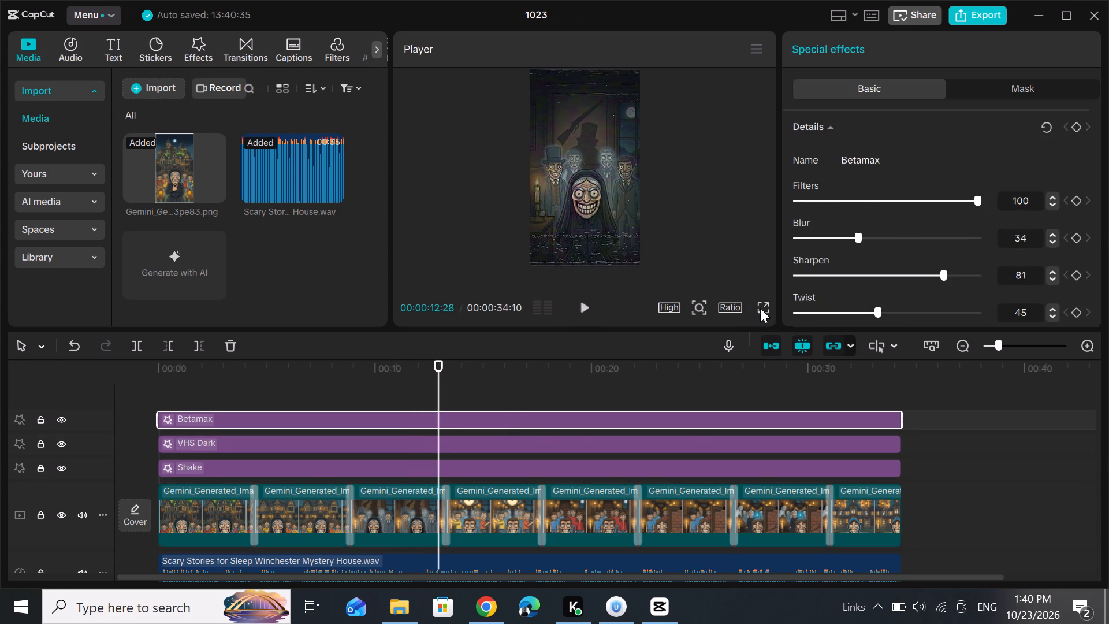
left_click(773, 545)
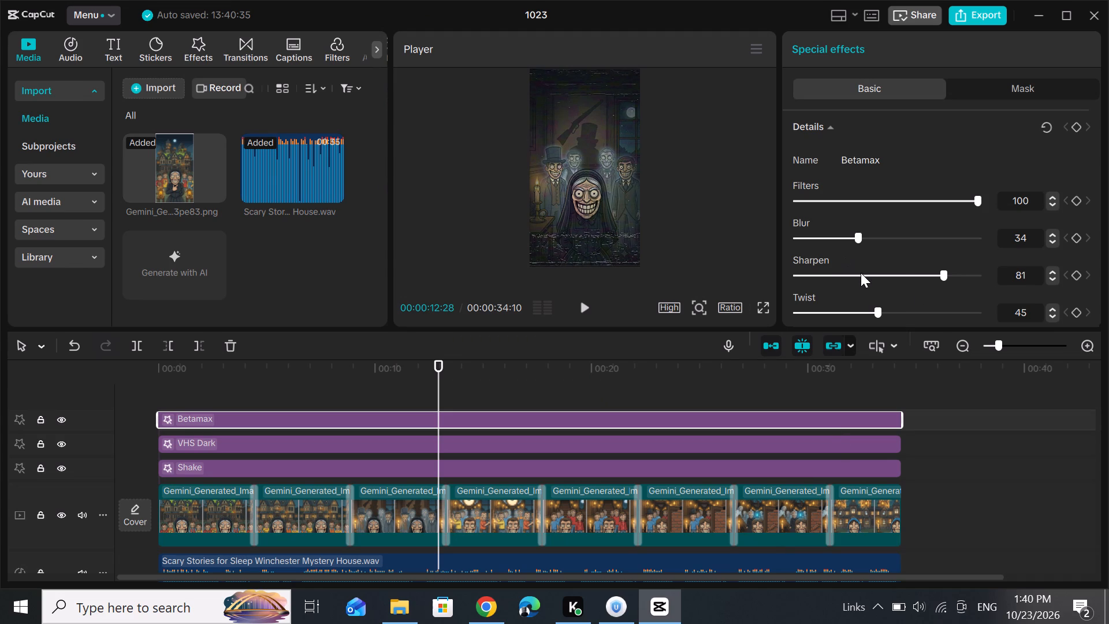
Set the Betamax effect's Sharpen to 53 and preview the result briefly in full screen.
left_click(869, 275)
left_click_drag(873, 278, 893, 300)
left_click(763, 303)
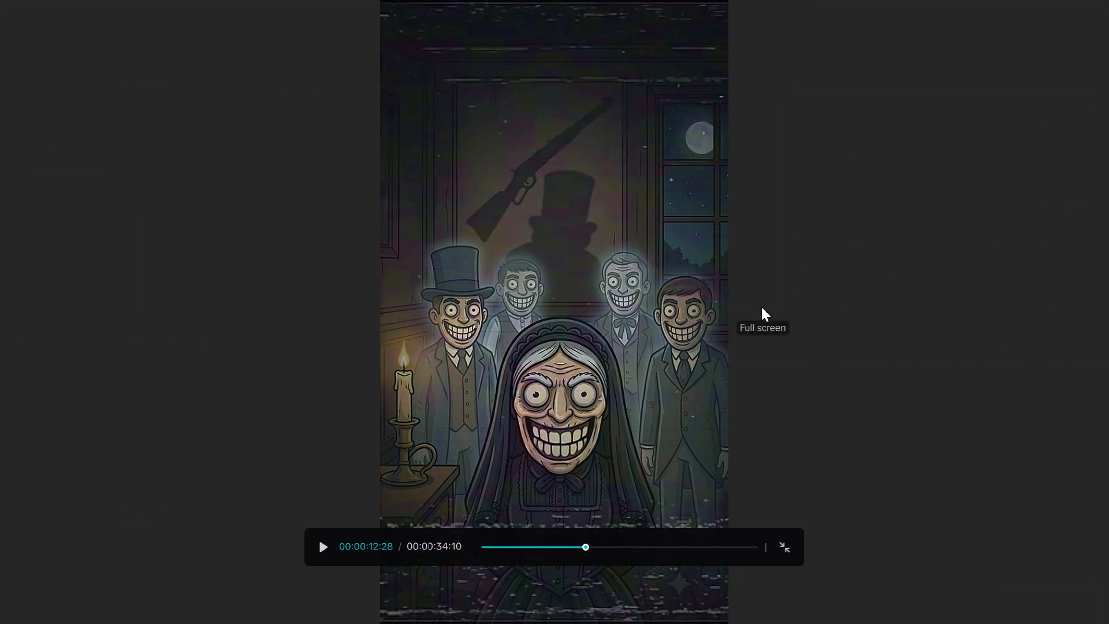
left_click(483, 457)
left_click(318, 547)
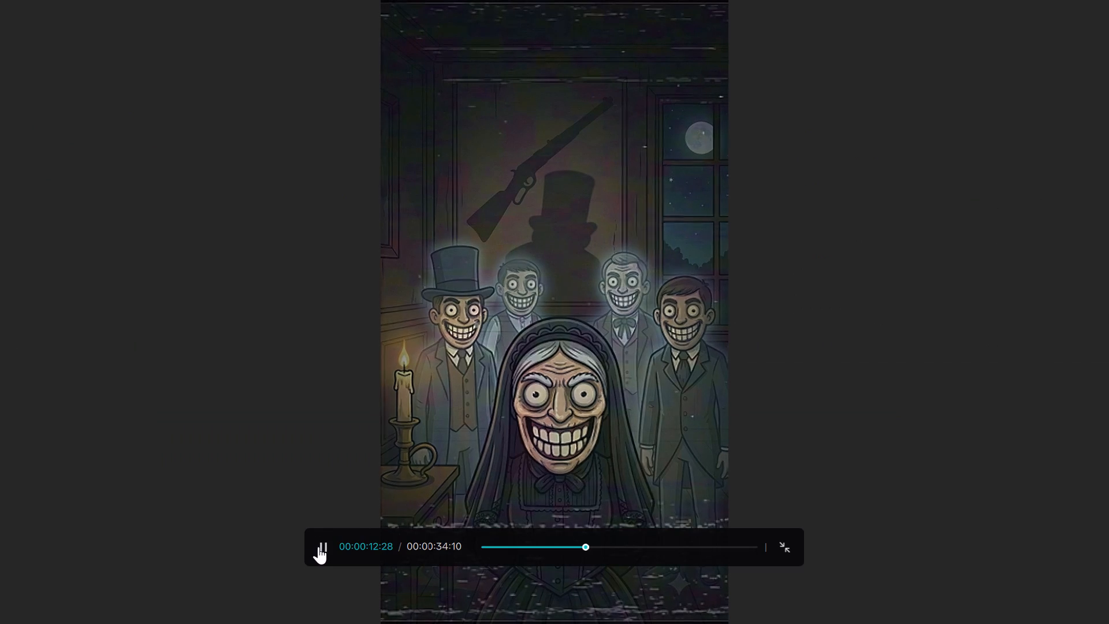
left_click(318, 543)
left_click(790, 553)
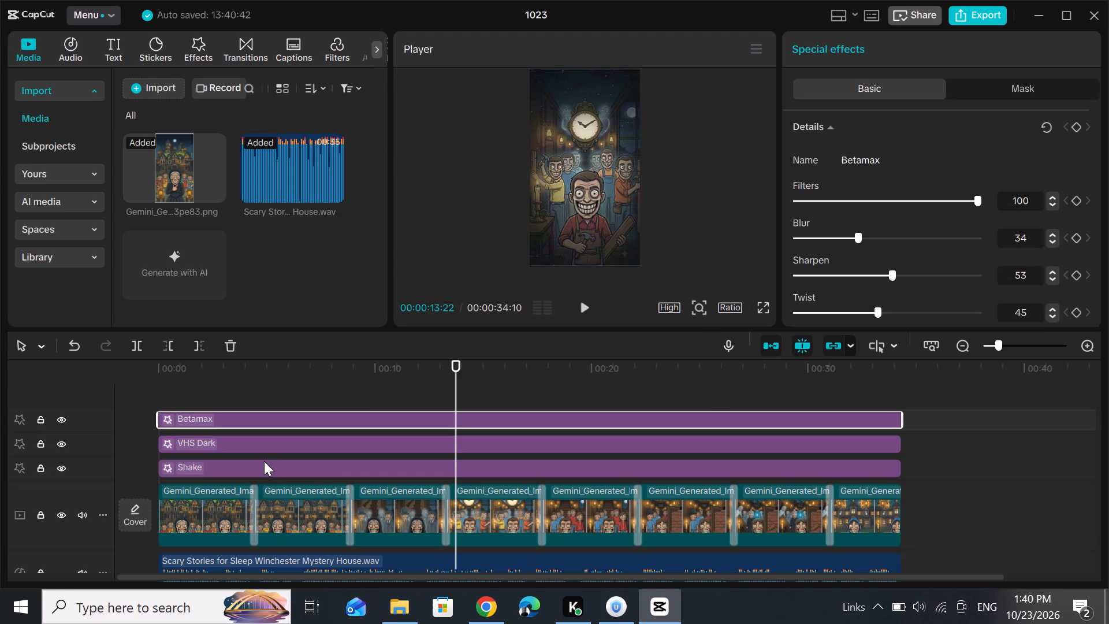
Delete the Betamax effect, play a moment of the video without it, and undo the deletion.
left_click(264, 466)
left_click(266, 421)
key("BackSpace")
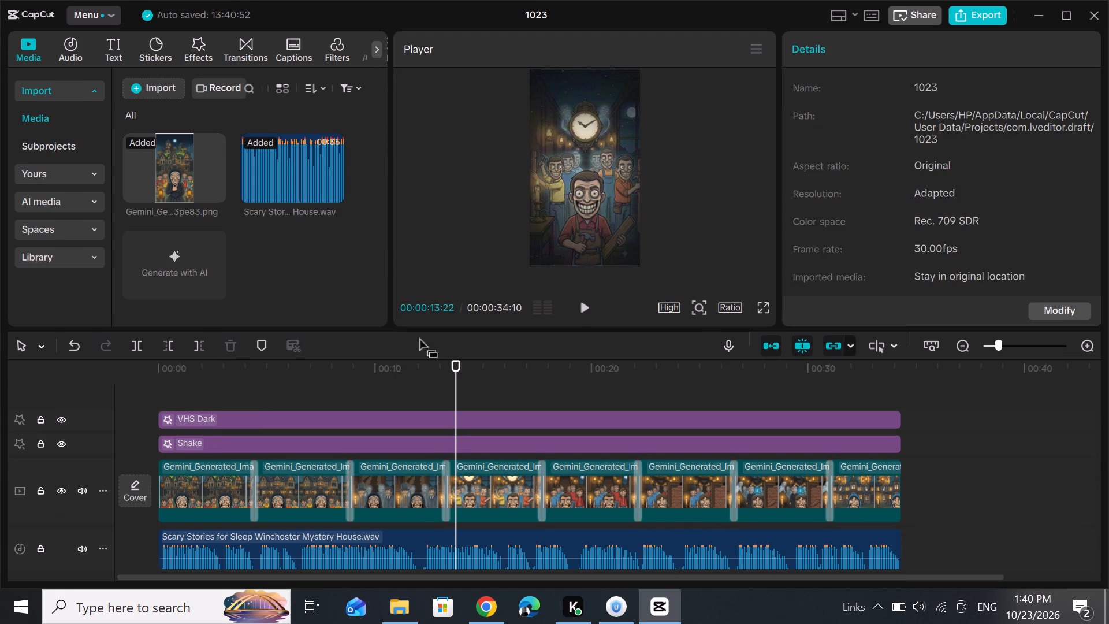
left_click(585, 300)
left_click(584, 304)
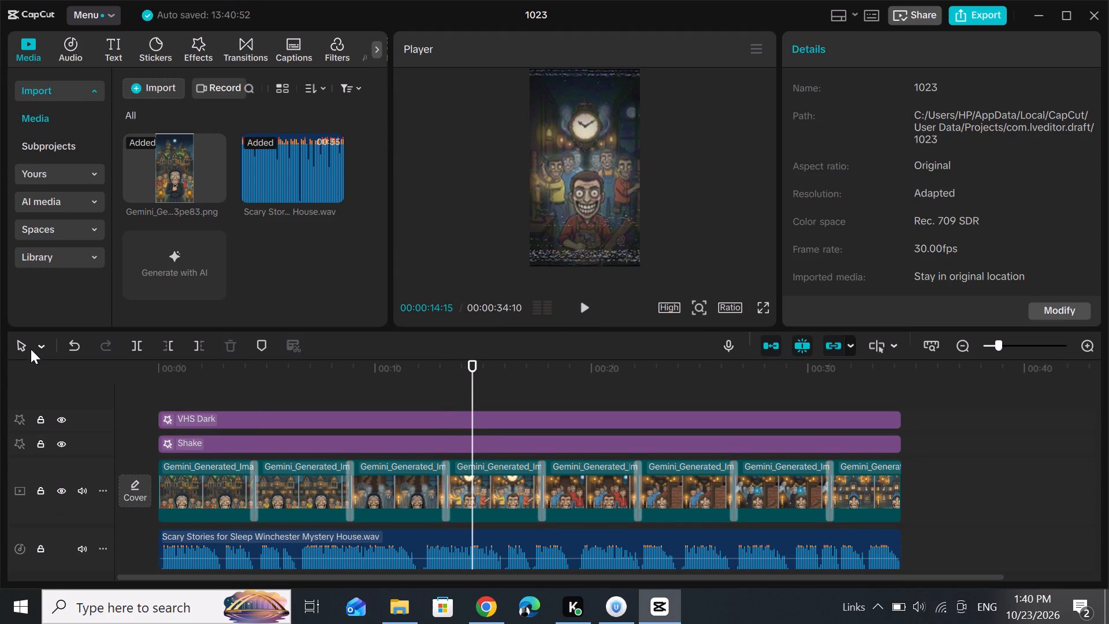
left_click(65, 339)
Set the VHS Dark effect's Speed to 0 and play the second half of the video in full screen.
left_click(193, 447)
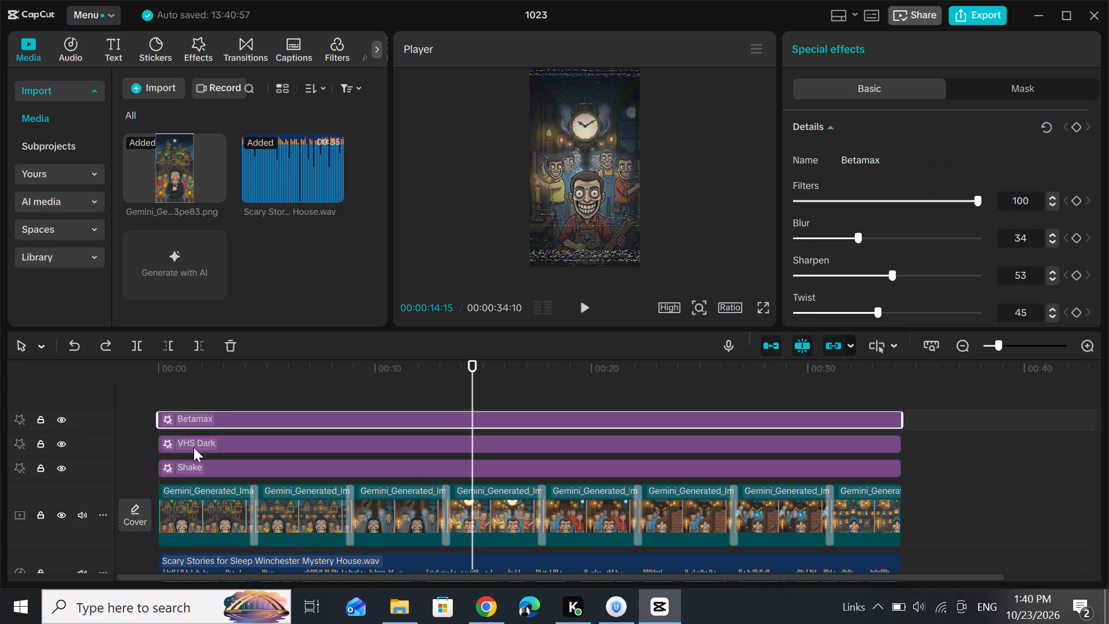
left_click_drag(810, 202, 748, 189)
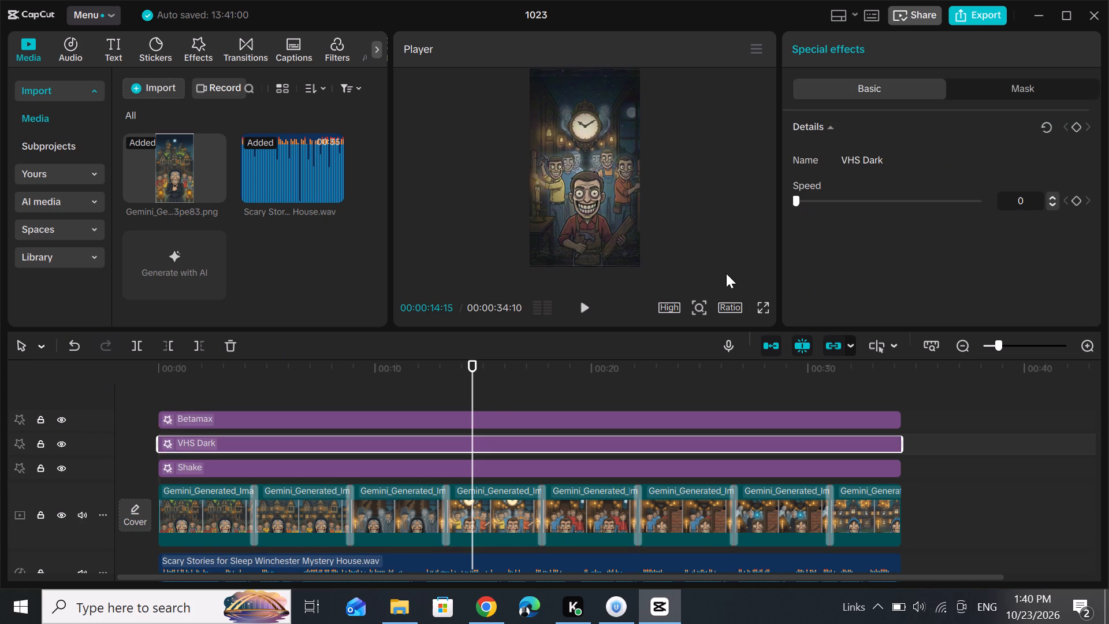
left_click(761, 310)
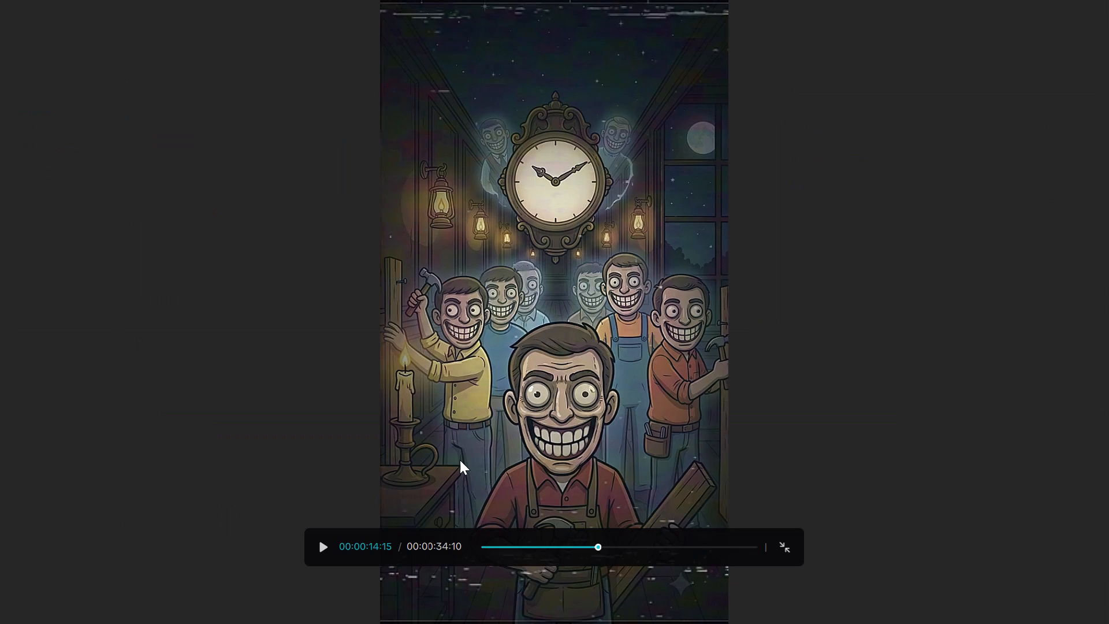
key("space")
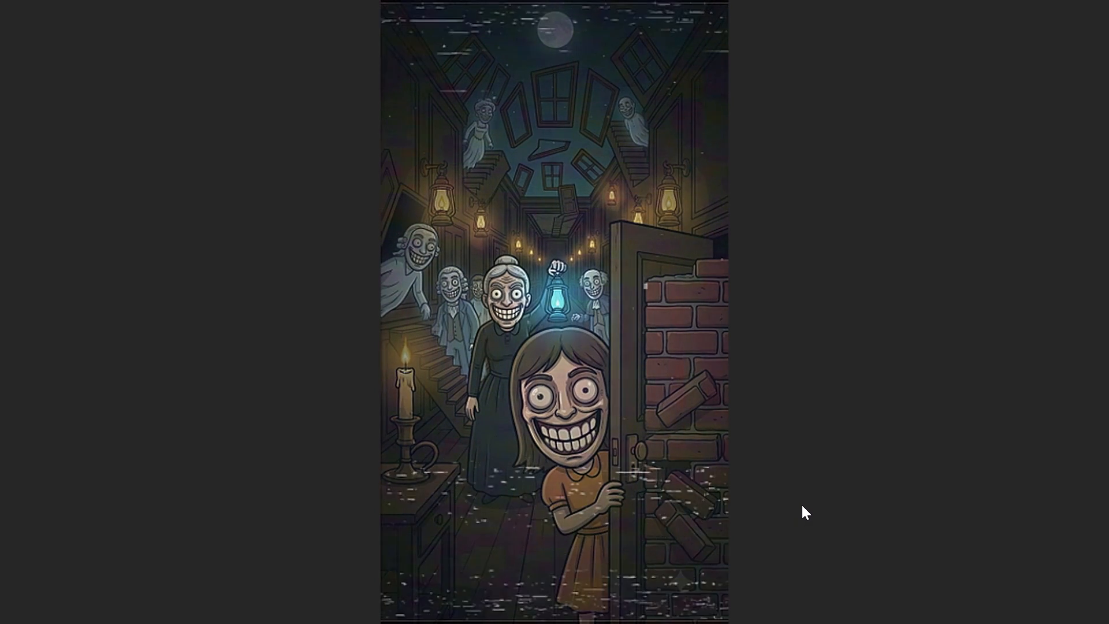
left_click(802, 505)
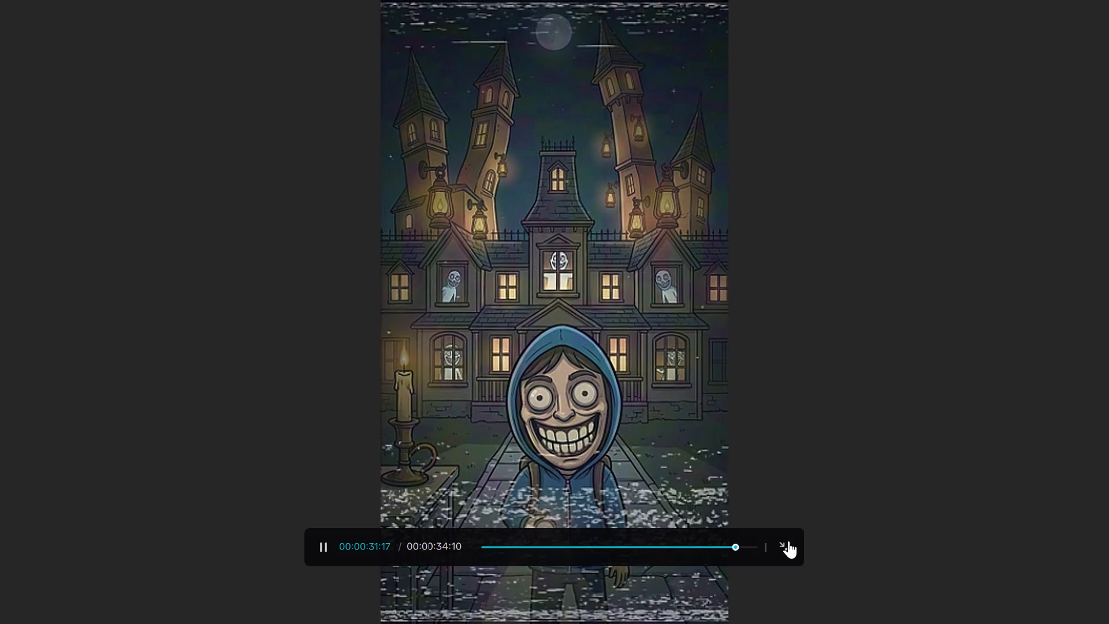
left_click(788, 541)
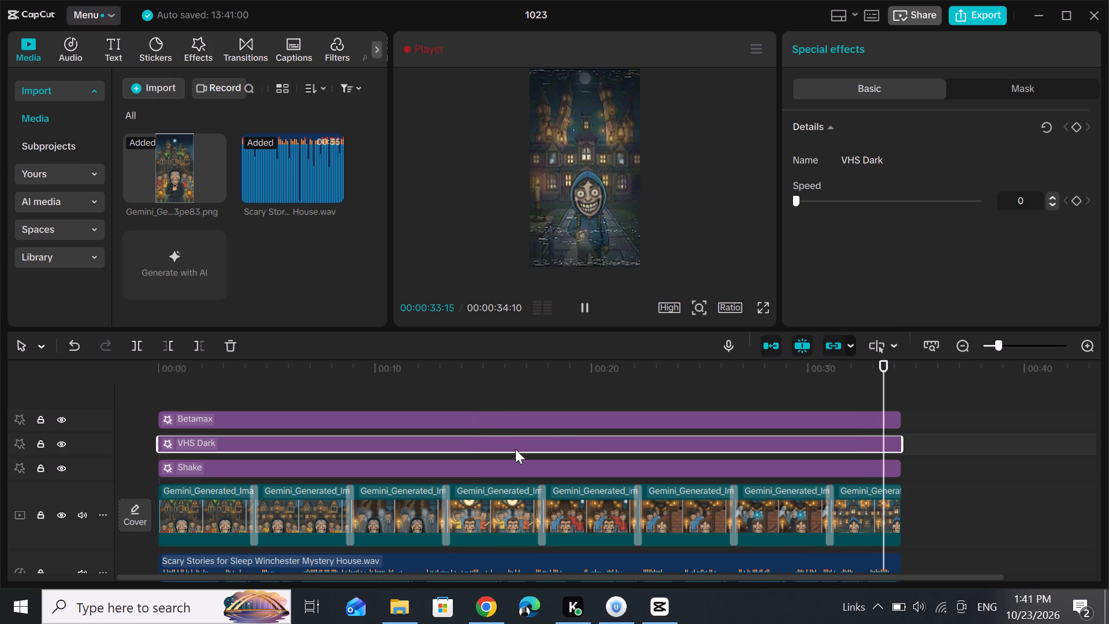
Delete the VHS Dark effect and replay the video's opening, in full screen and in the editor, to check picture and sound.
key("BackSpace")
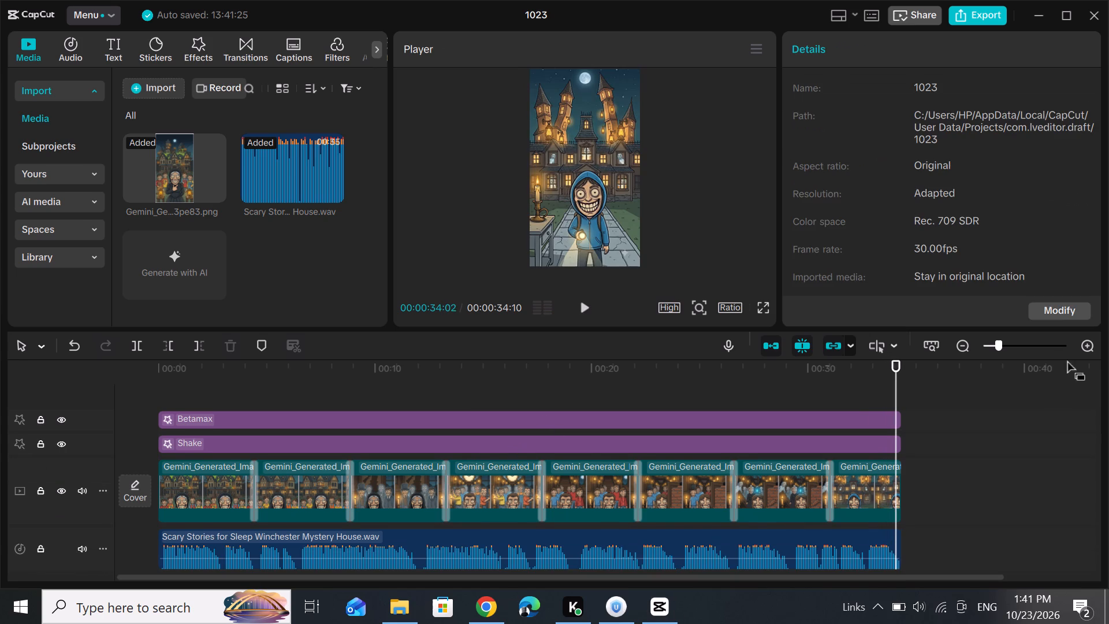
left_click_drag(895, 373, 0, 444)
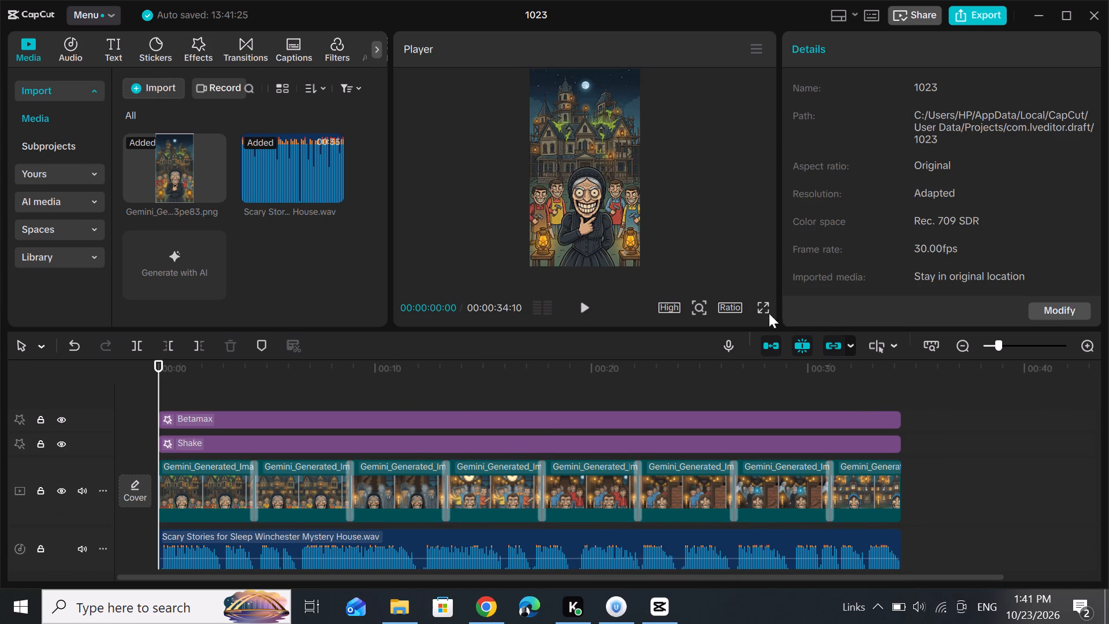
left_click(763, 304)
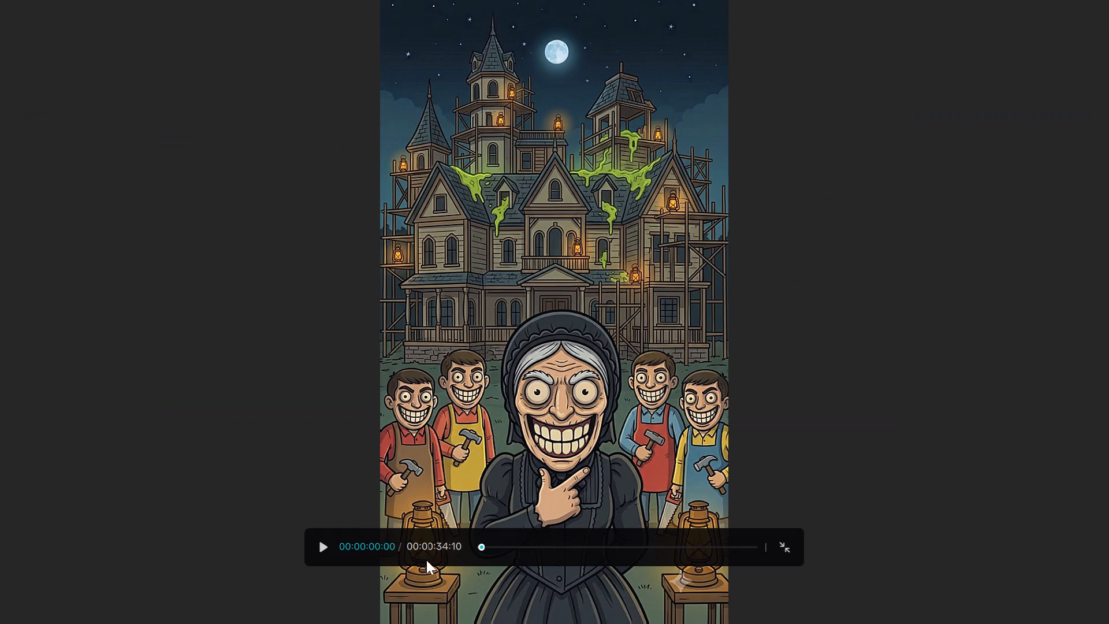
left_click(316, 547)
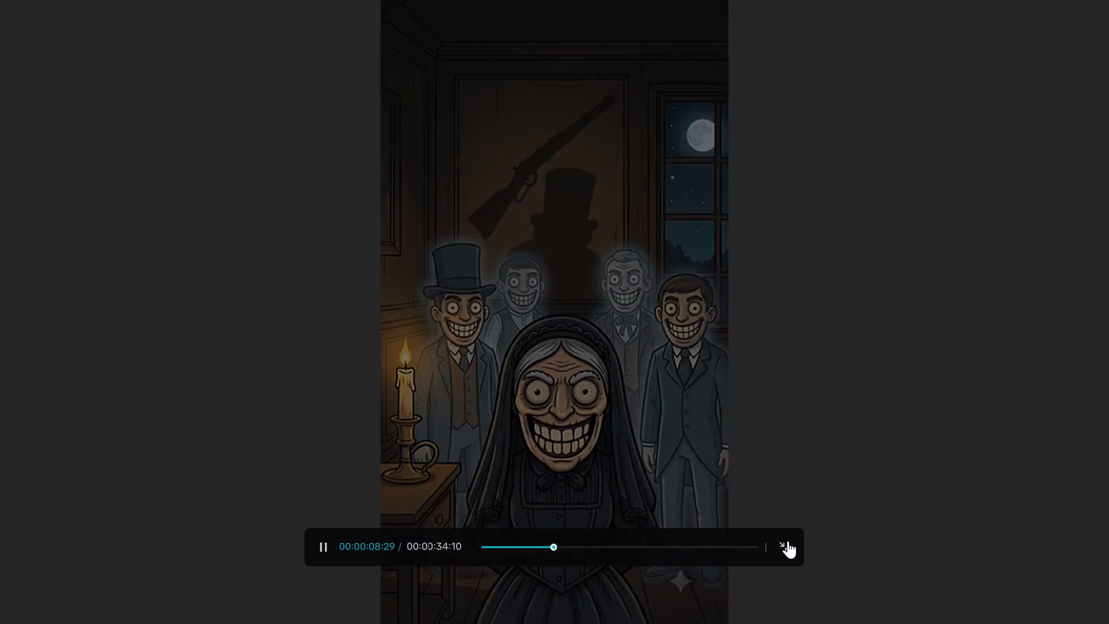
left_click(788, 541)
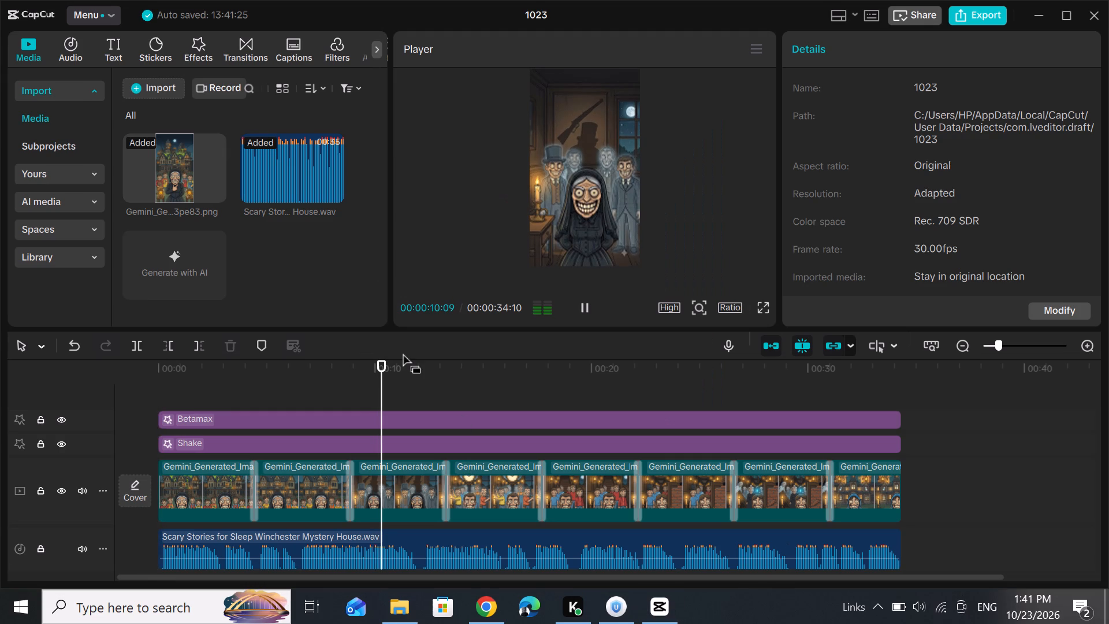
left_click_drag(388, 373, 34, 439)
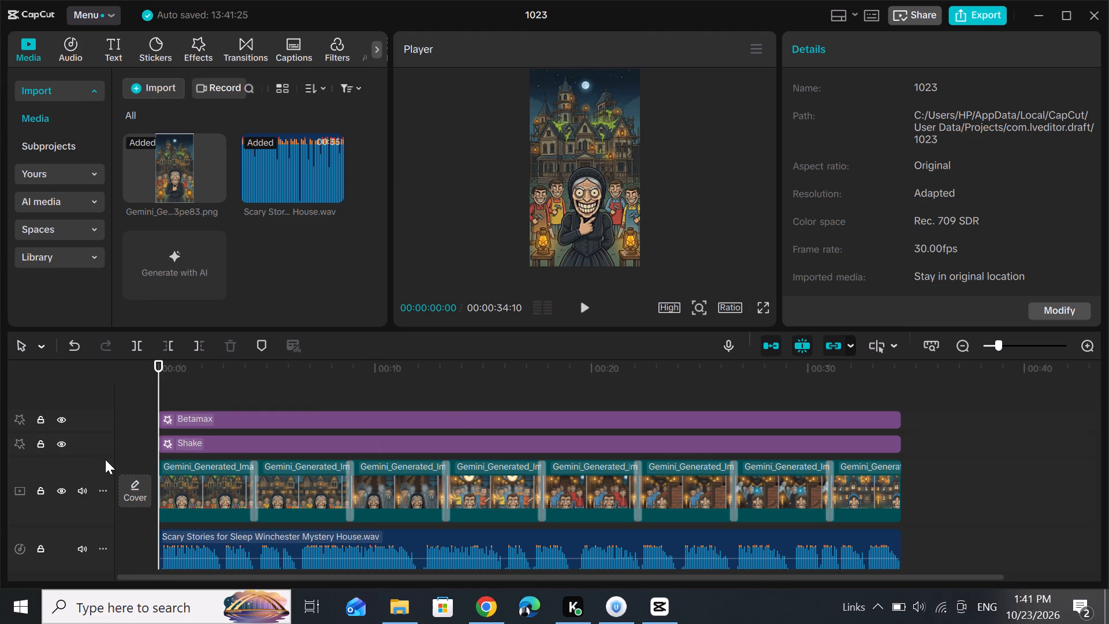
key("space")
scroll(297, 476, "down", 2)
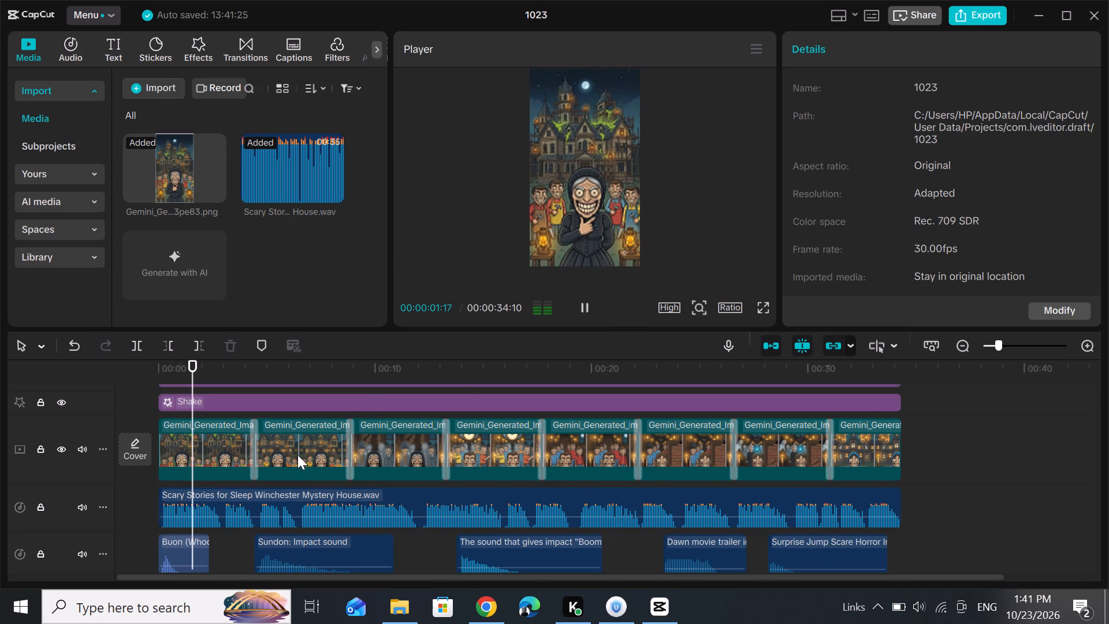
key("space")
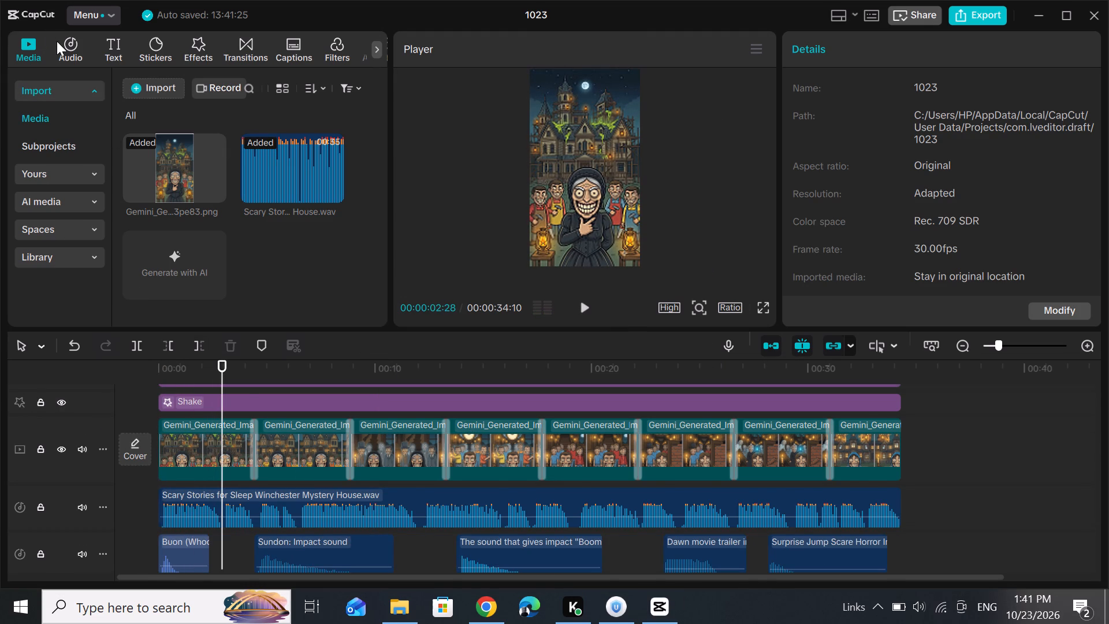
Search sound effects for "wishper ghost", audition results, and place Horror ghost whisper(831067) on a new audio track starting at about 2 s.
left_click(62, 47)
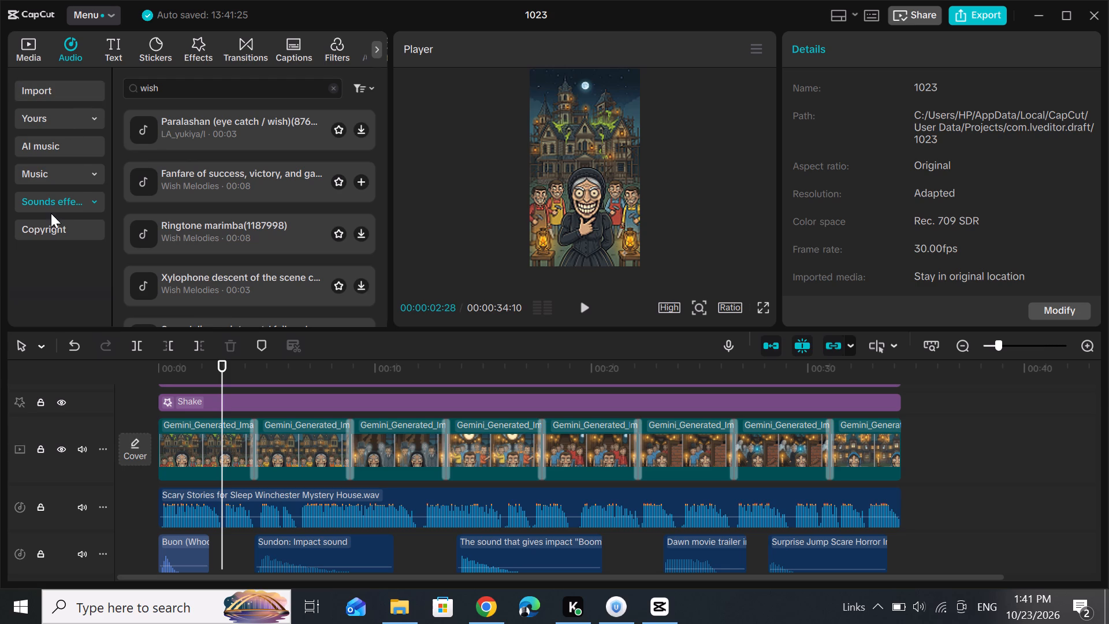
left_click(329, 87)
left_click(310, 84)
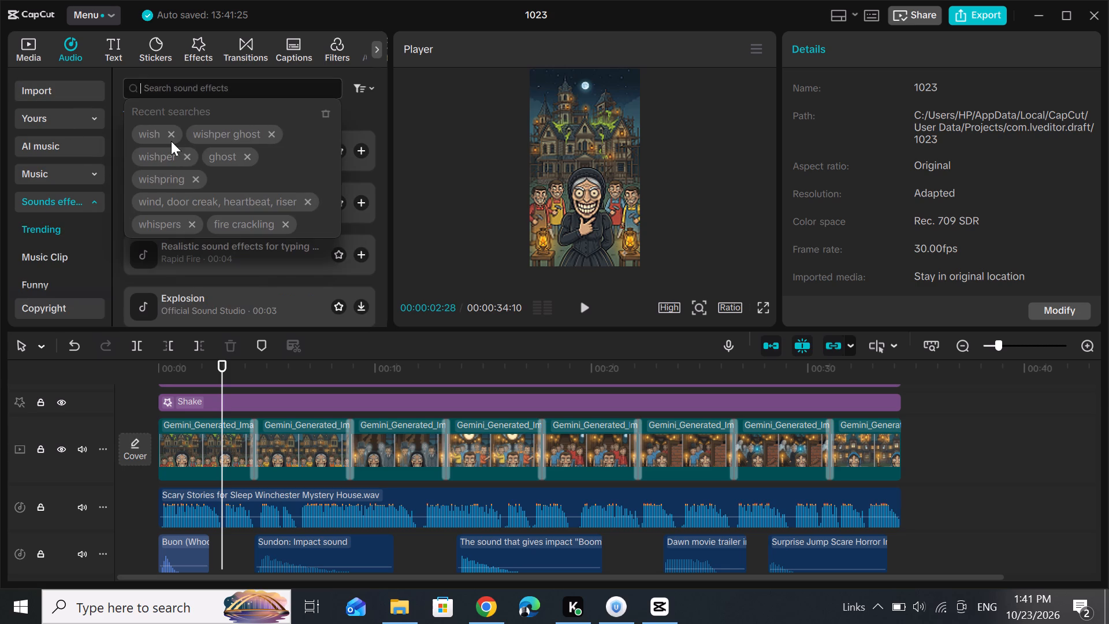
left_click(229, 142)
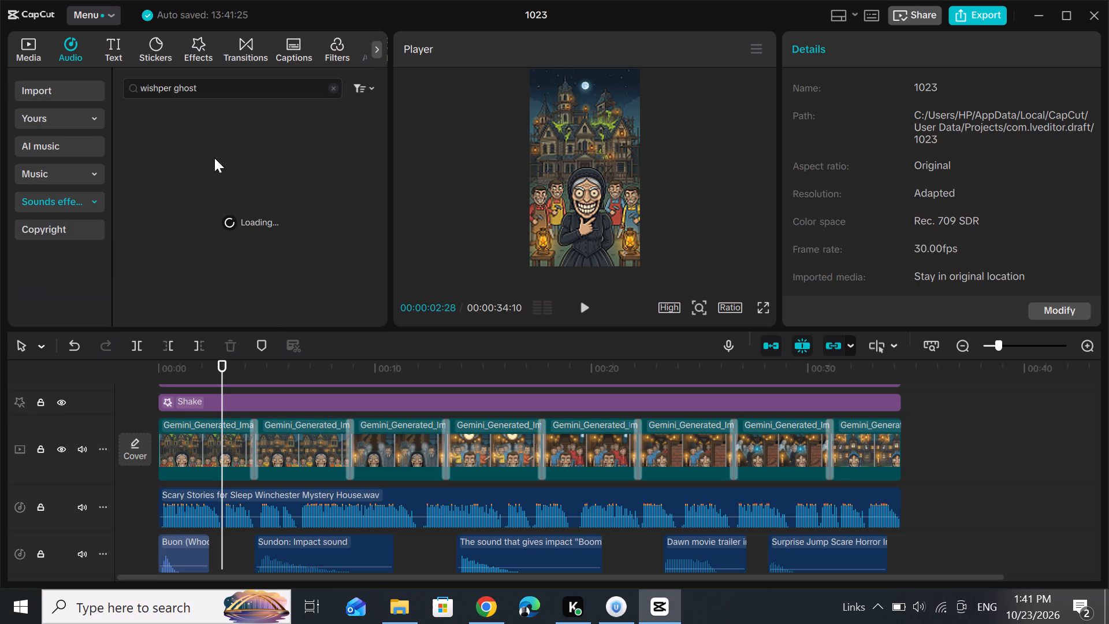
left_click_drag(384, 0, 638, 0)
left_click(252, 120)
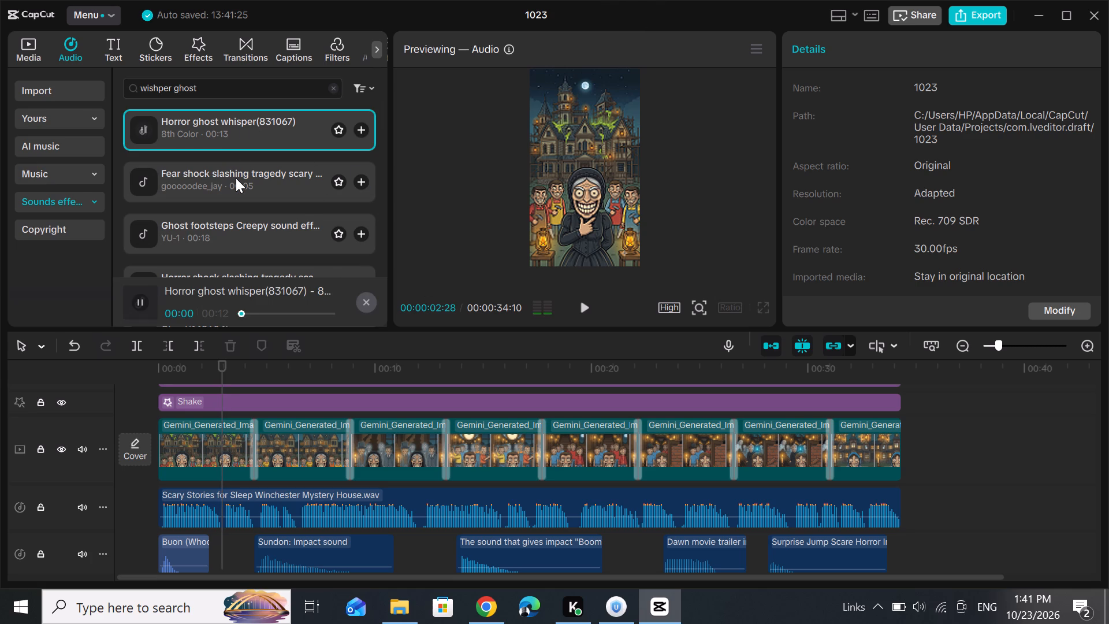
left_click(236, 178)
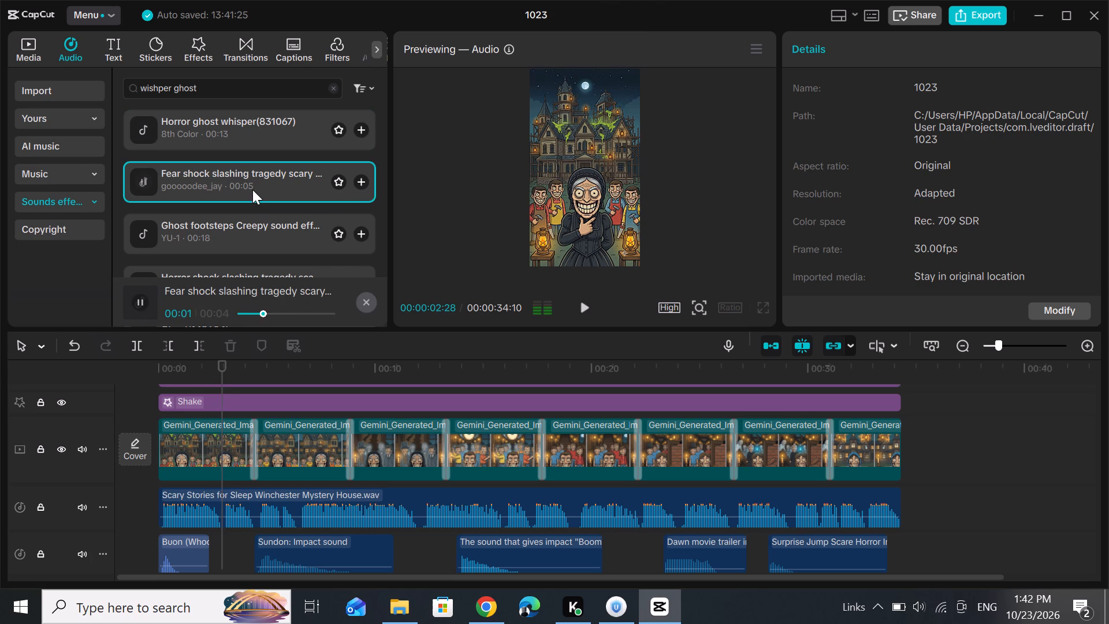
left_click(258, 115)
left_click_drag(254, 124, 200, 621)
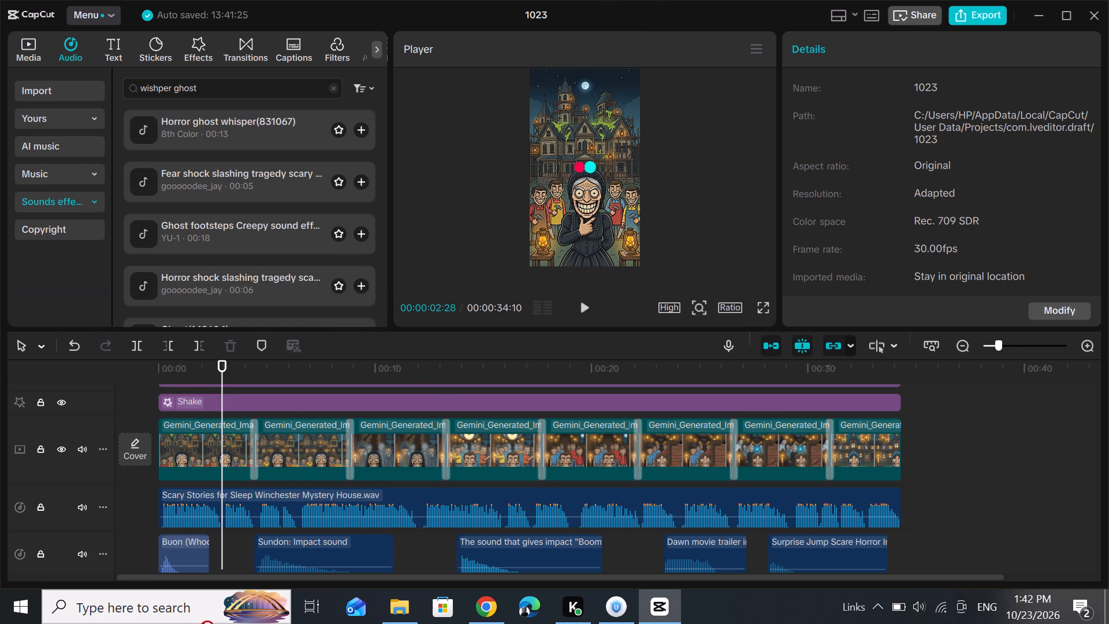
left_click_drag(200, 621, 212, 563)
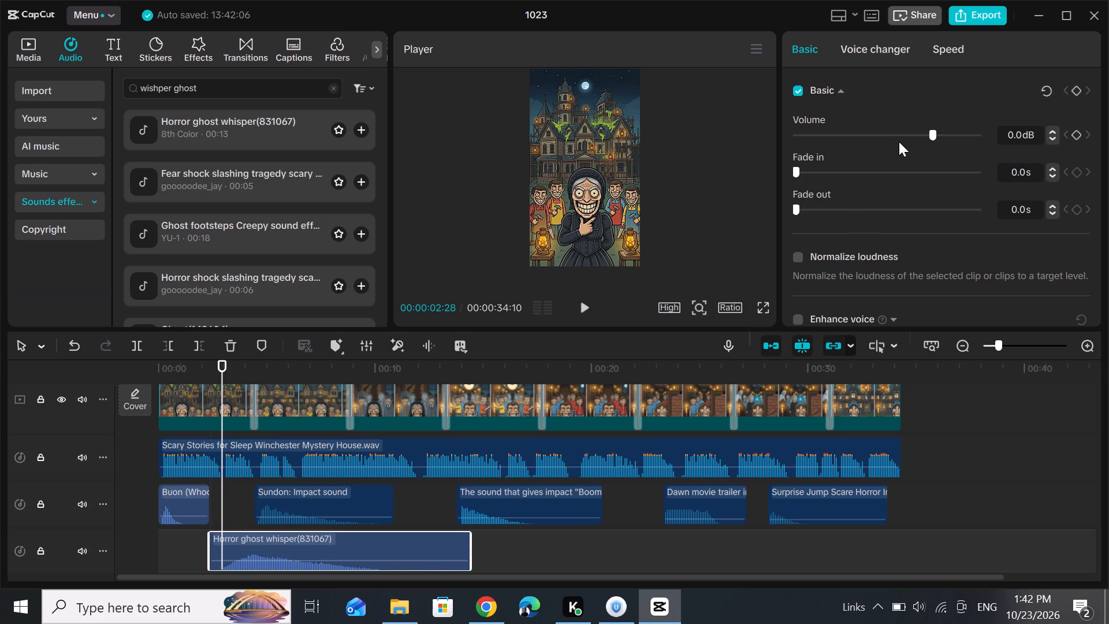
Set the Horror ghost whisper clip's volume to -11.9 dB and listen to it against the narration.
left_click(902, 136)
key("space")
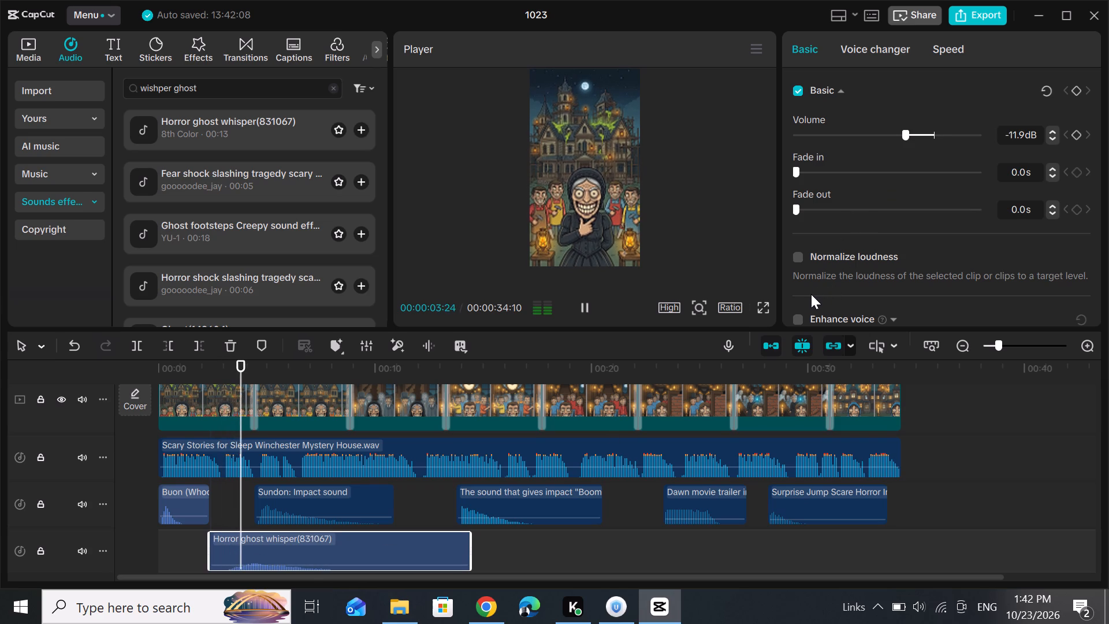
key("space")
Trim about 1 s off the ghost whisper clip's start, move it to begin at about 2.5 s, and preview it.
left_click_drag(257, 372, 239, 389)
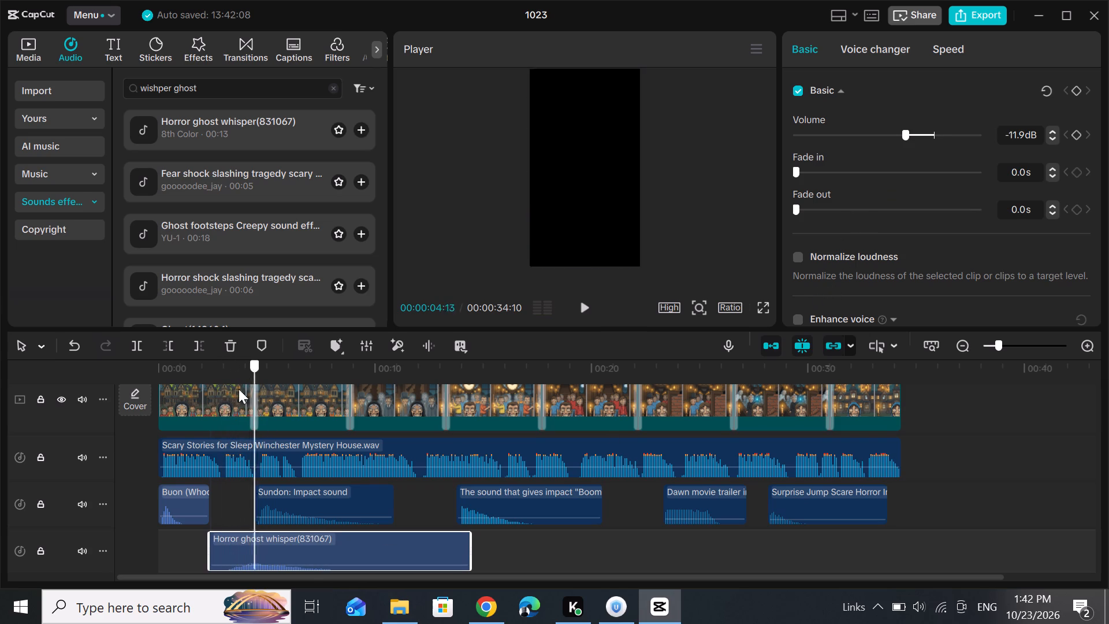
left_click_drag(239, 389, 230, 393)
left_click_drag(207, 544, 226, 563)
left_click_drag(318, 557, 307, 528)
left_click_drag(227, 366, 199, 380)
key("space")
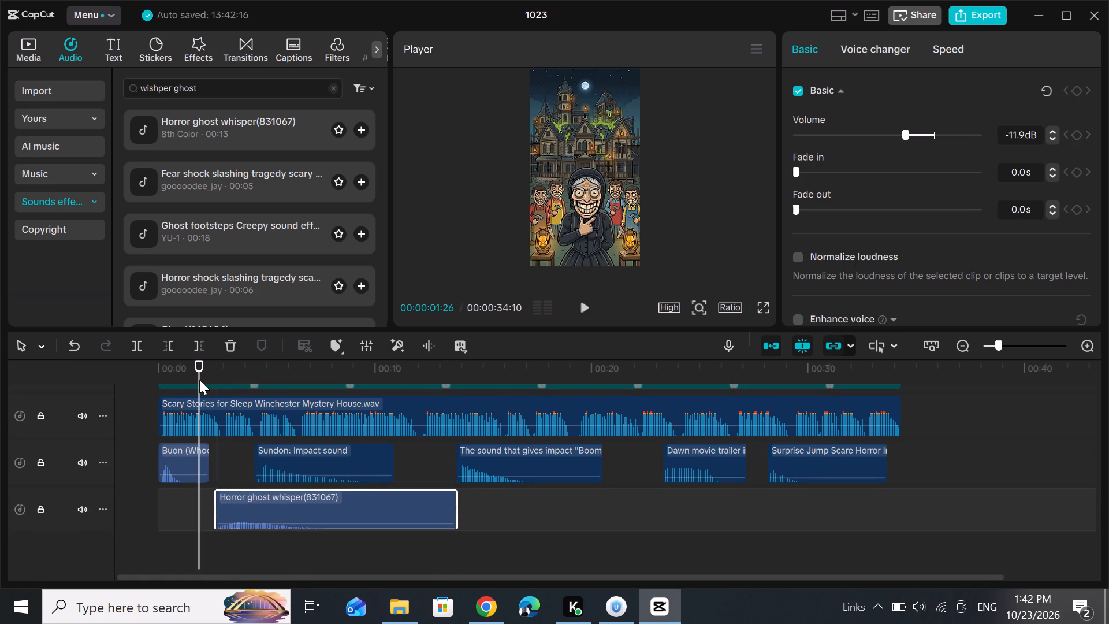
key("space")
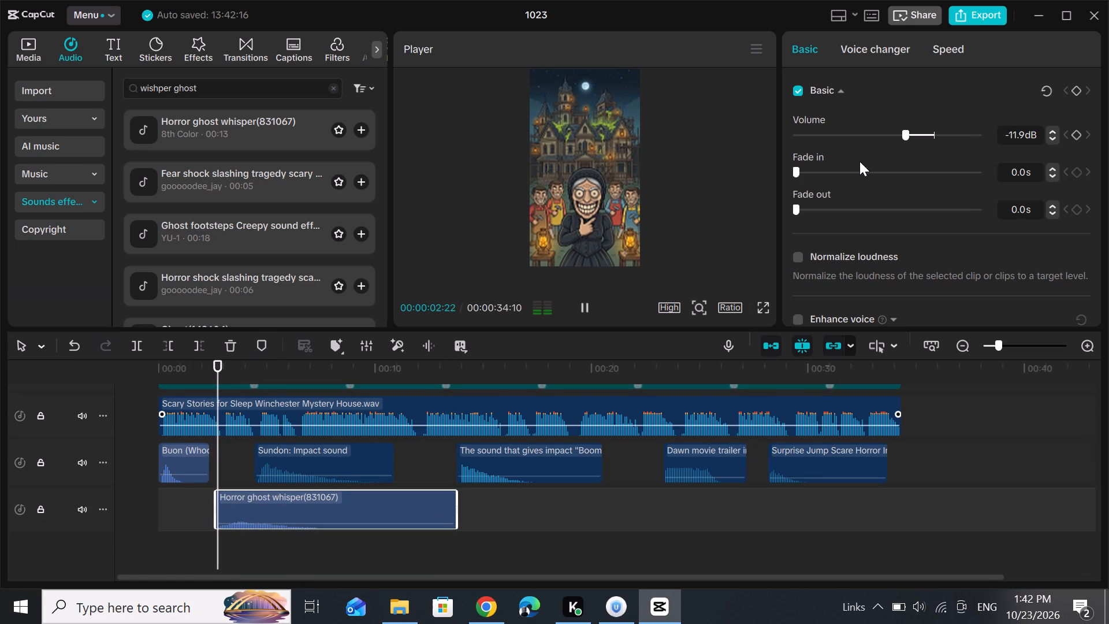
Set the ghost whisper's volume to -17.0 dB, shift the clip to start at about 3 s, and listen again.
left_click(890, 132)
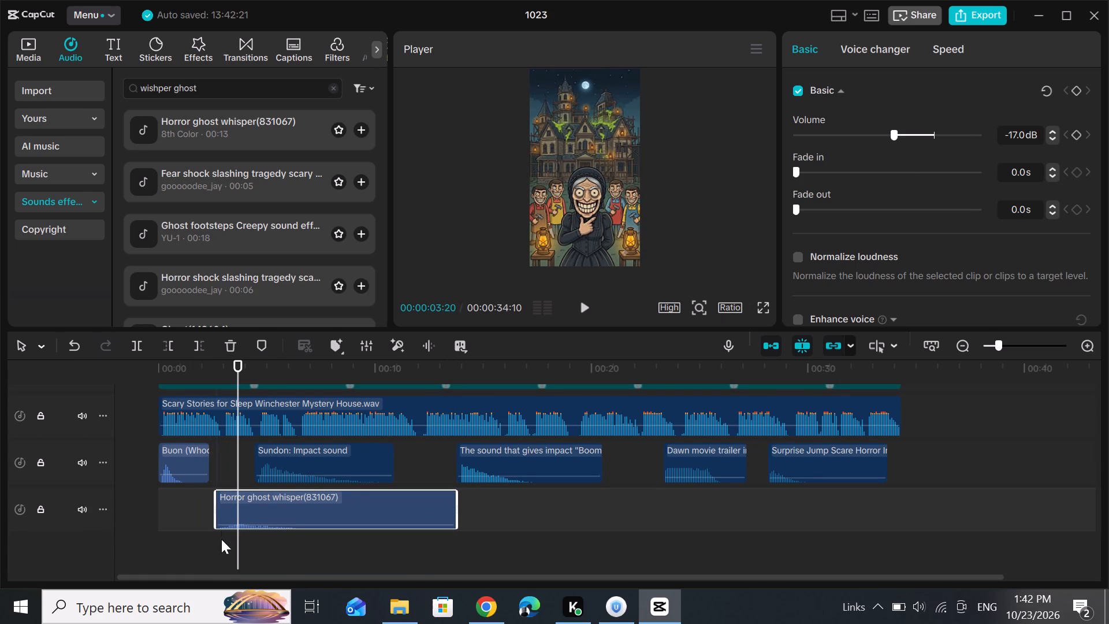
left_click_drag(263, 505, 275, 507)
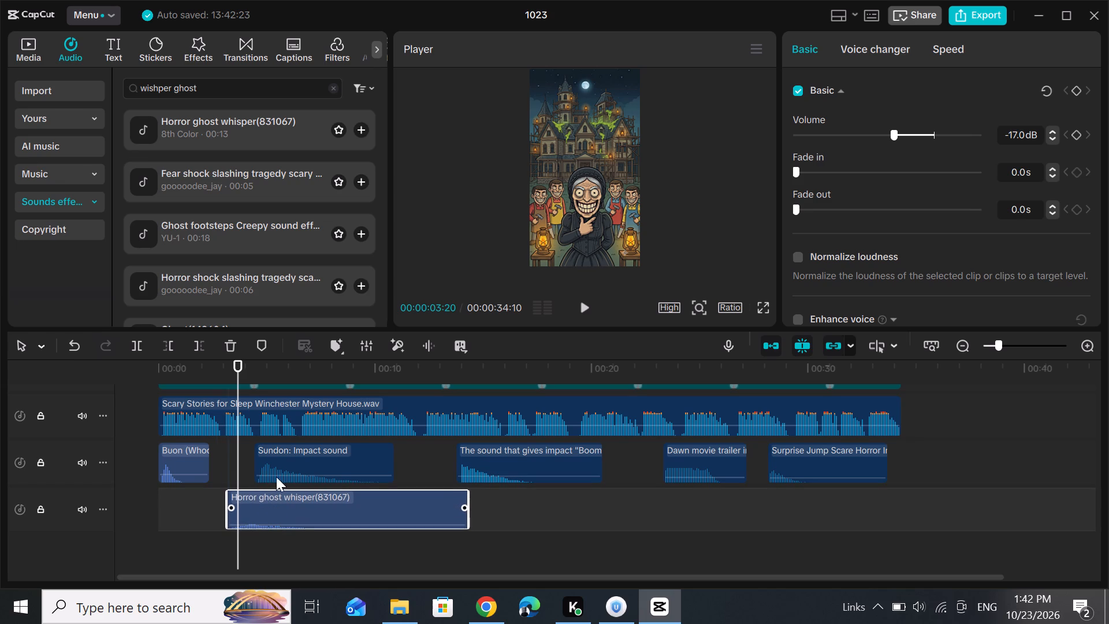
left_click_drag(240, 367, 196, 385)
key("space")
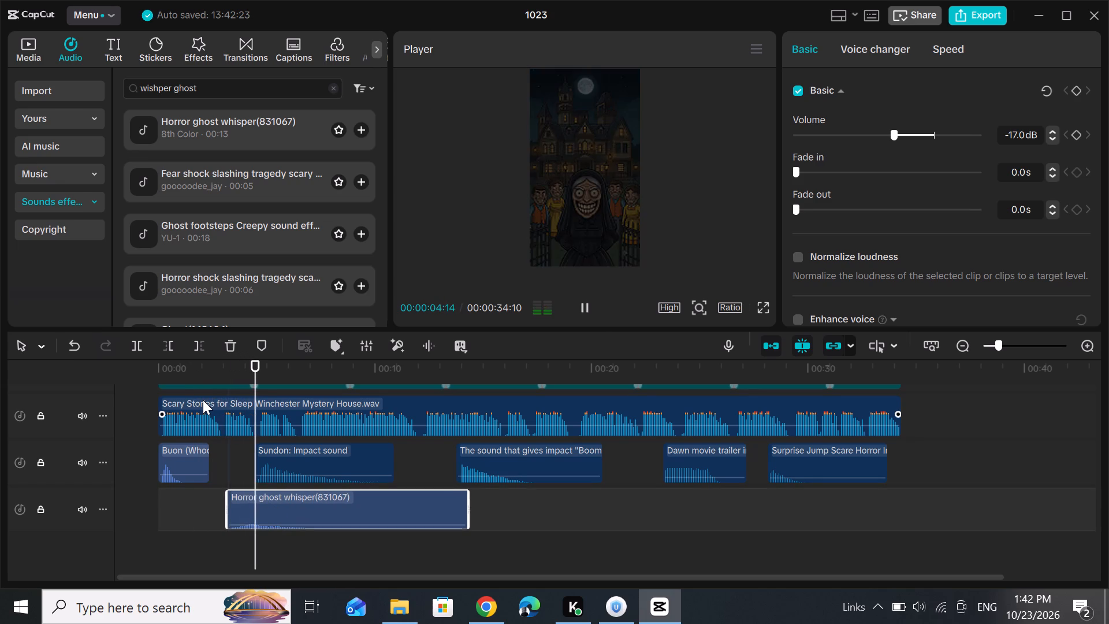
Give the ghost whisper clip a 1.3 s fade-out and trim its end to about 6 s on the timeline.
left_click(818, 206)
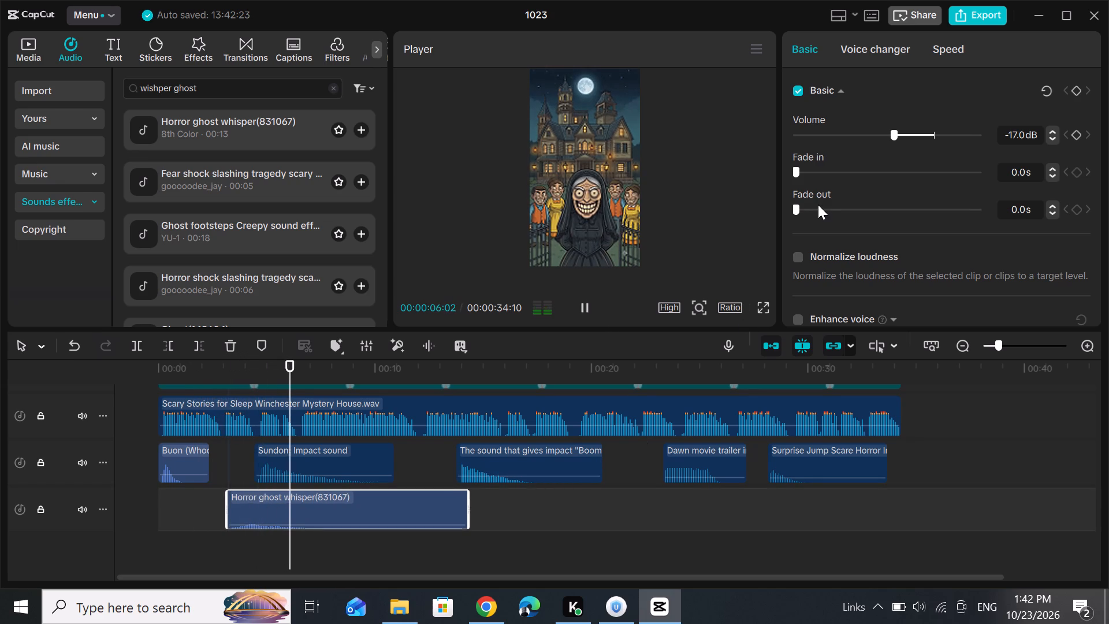
key("space")
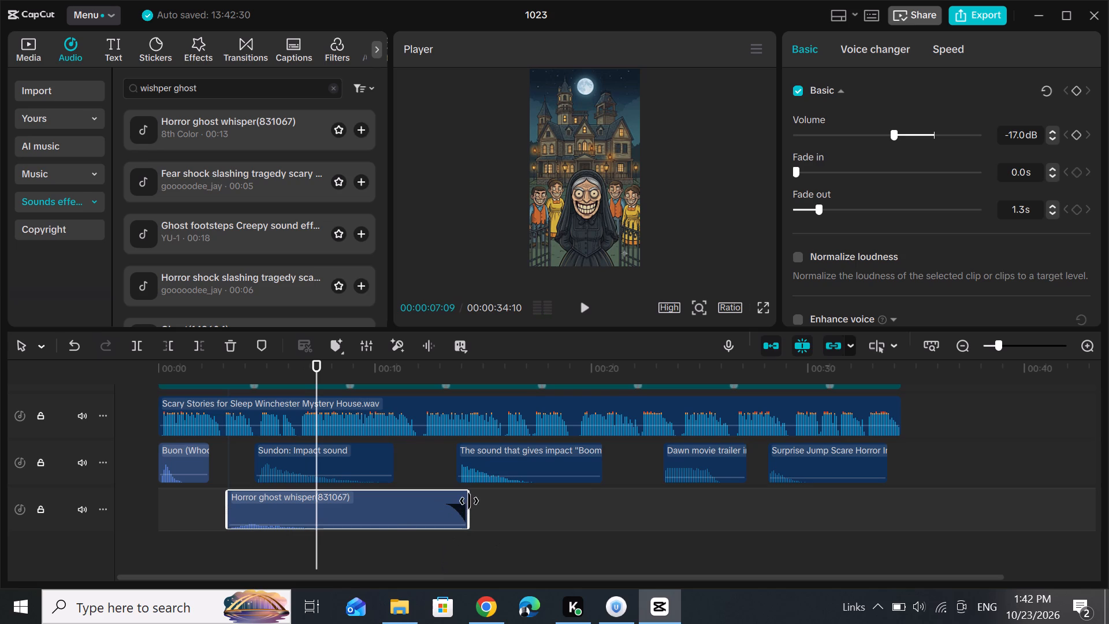
left_click_drag(469, 501, 291, 533)
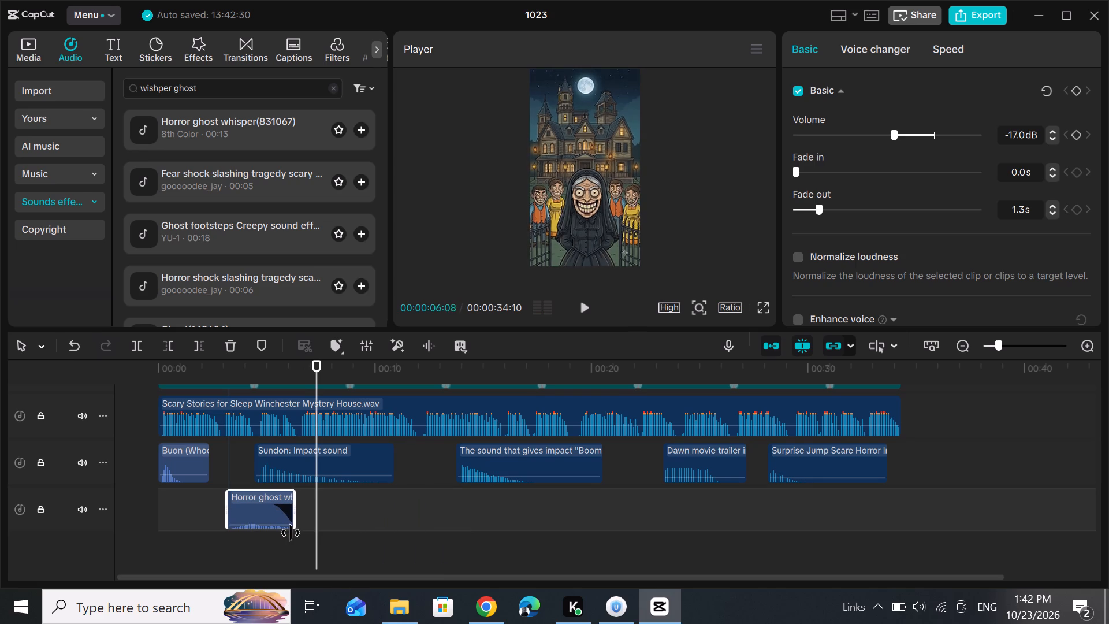
left_click_drag(291, 533, 286, 532)
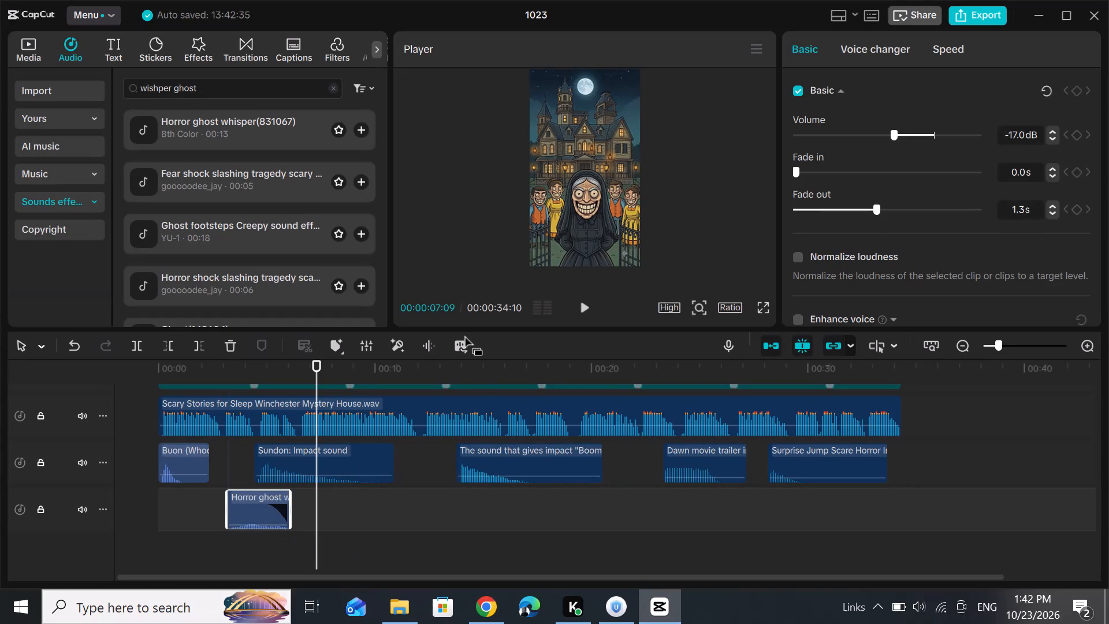
Replay from just before the ghost whisper, set its volume to -19.5 dB, and let the video play to the end.
left_click_drag(313, 363, 214, 399)
key("space")
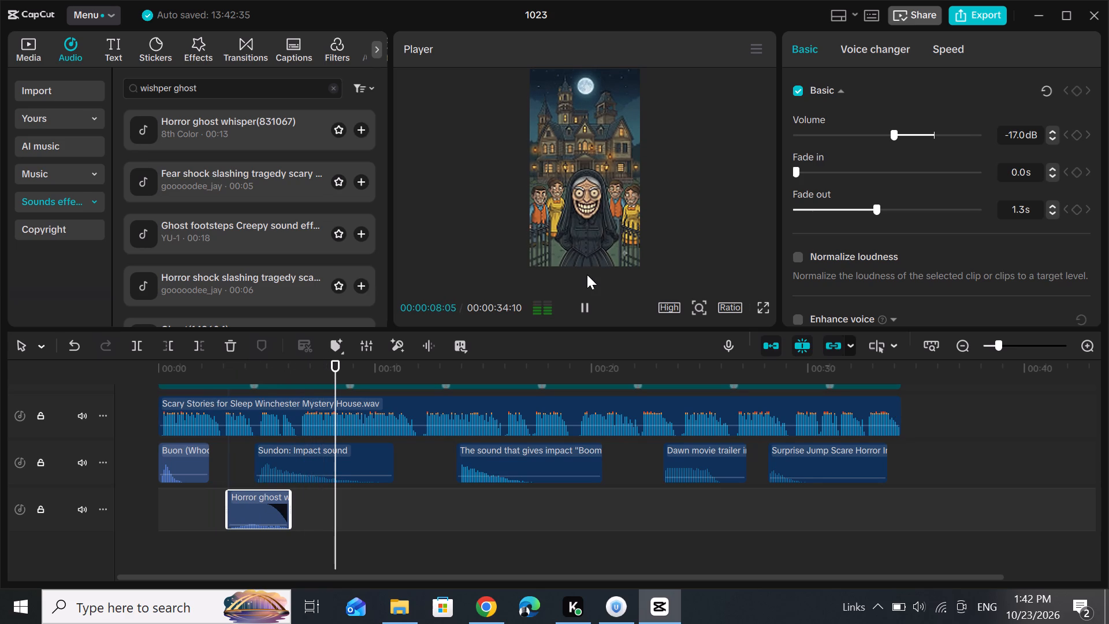
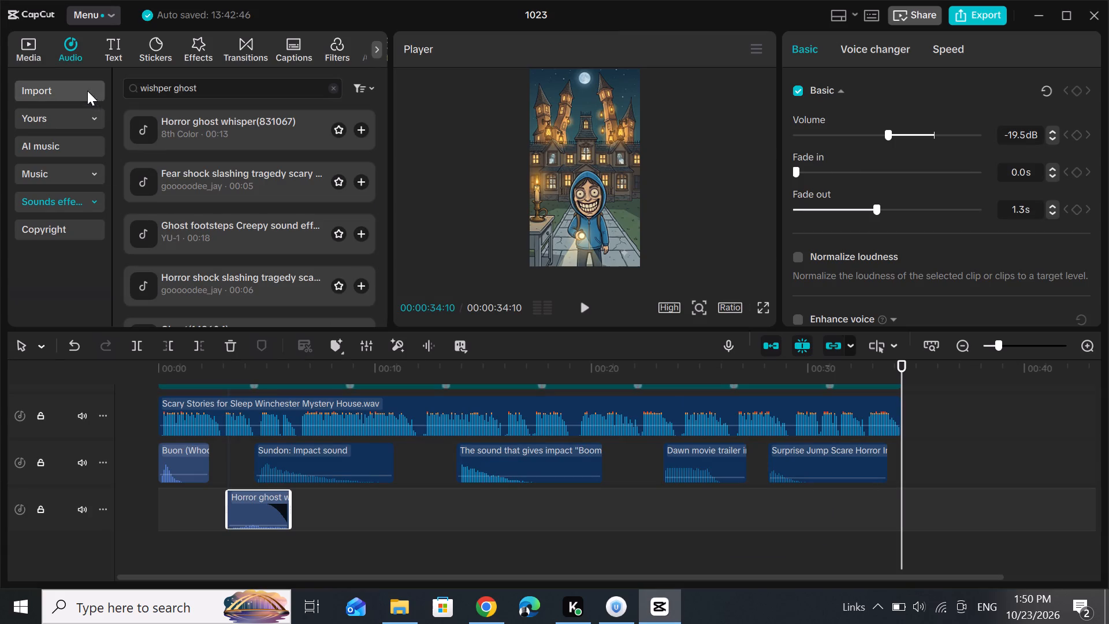
Import the nine newest Gemini pyramid images from the Downloads folder into the project media.
left_click(38, 53)
left_click(157, 87)
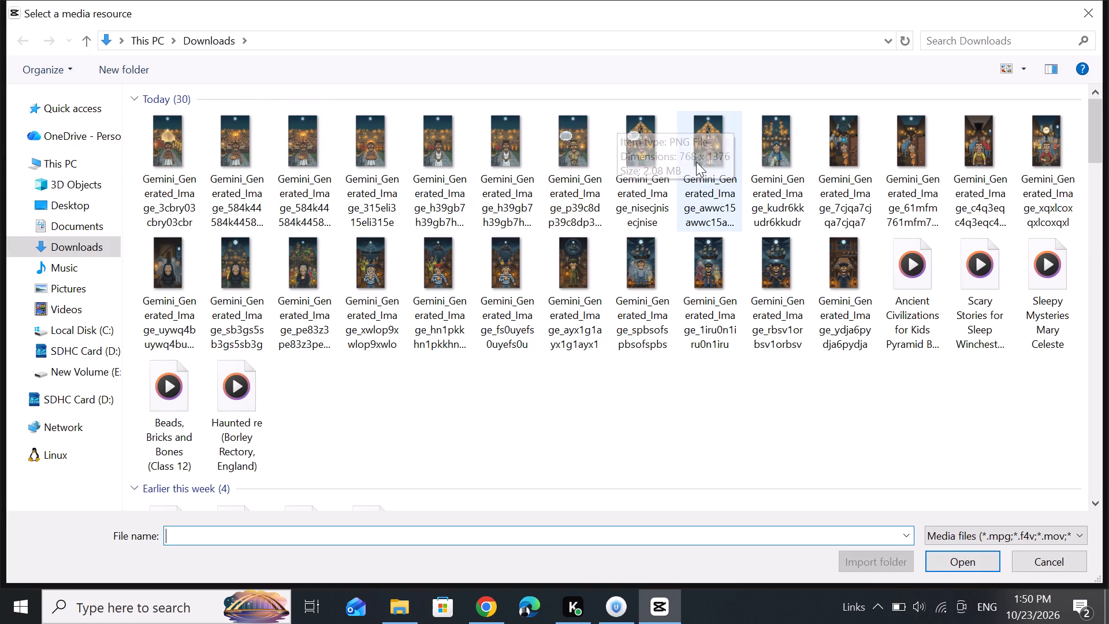
left_click_drag(142, 145, 677, 174)
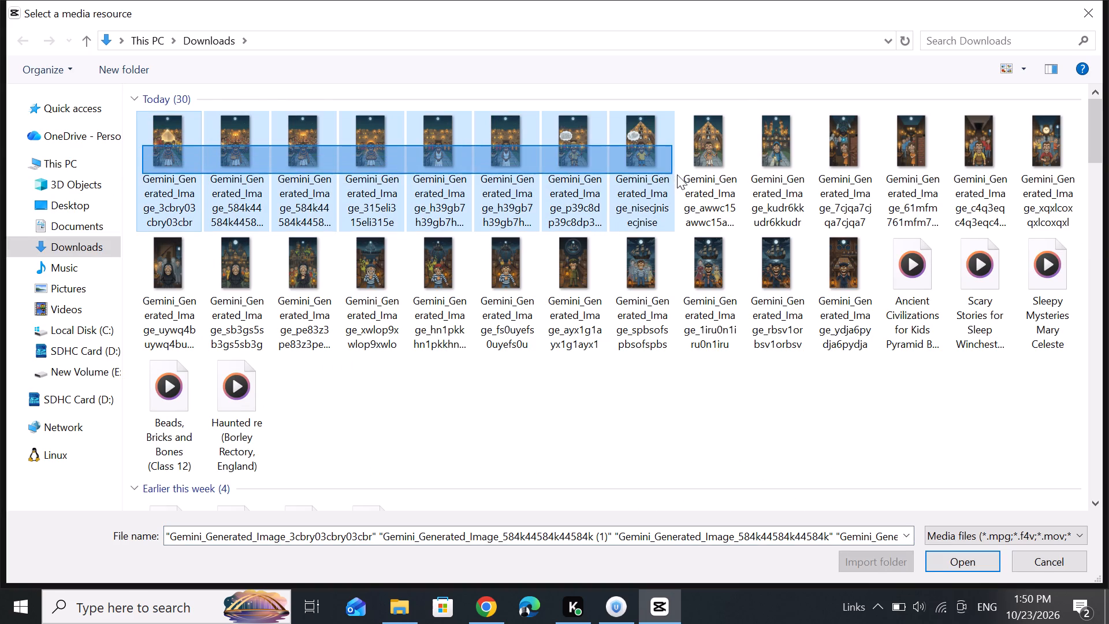
left_click_drag(677, 174, 717, 185)
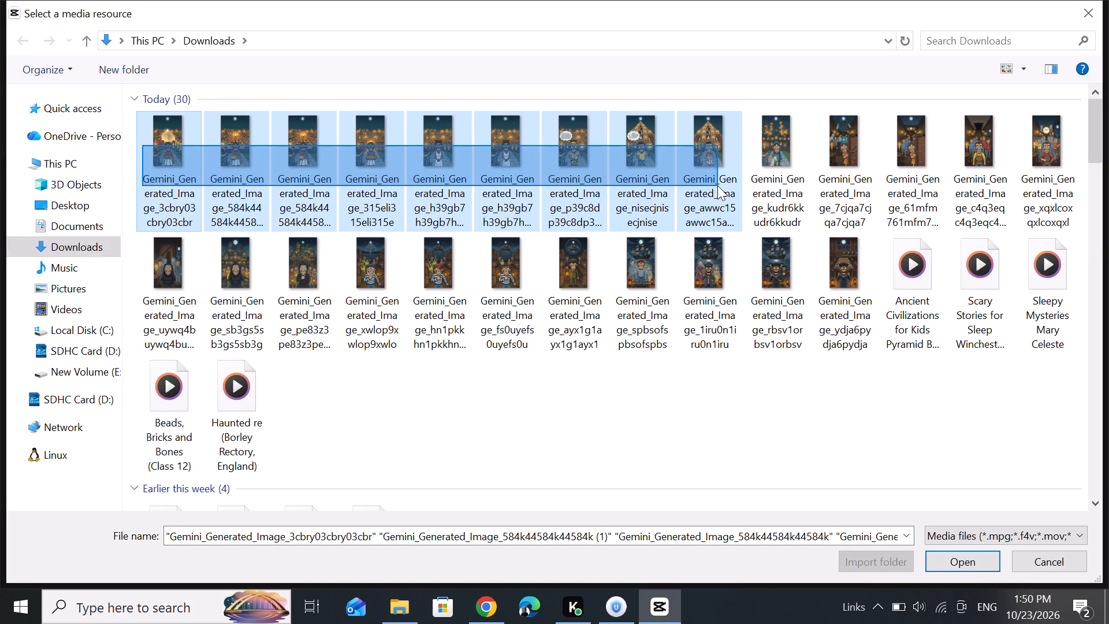
left_click_drag(717, 185, 636, 205)
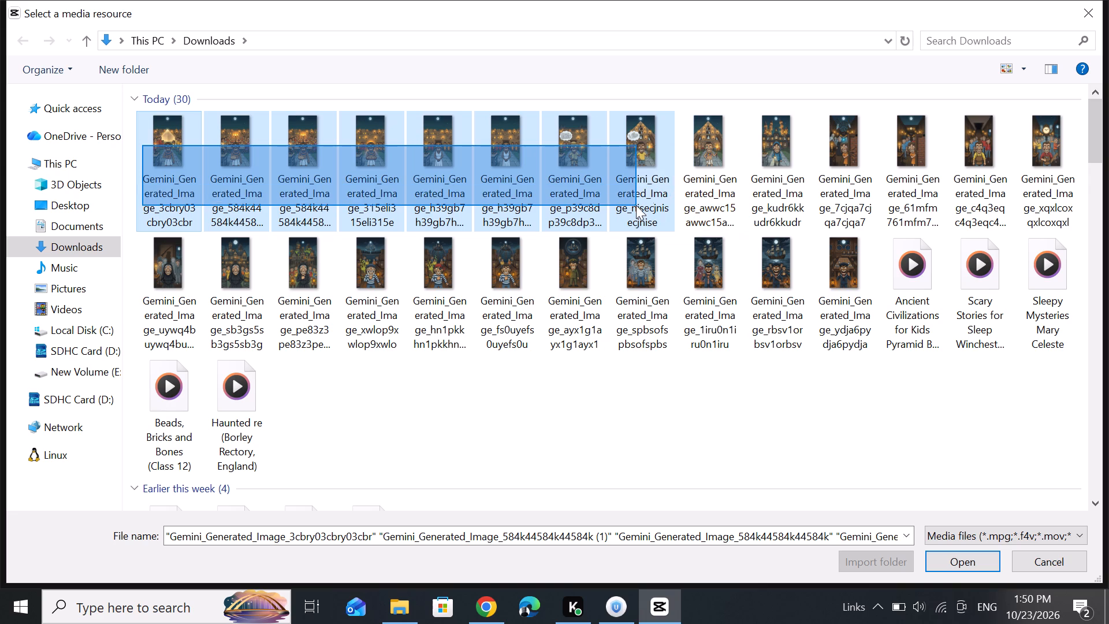
left_click_drag(636, 205, 711, 192)
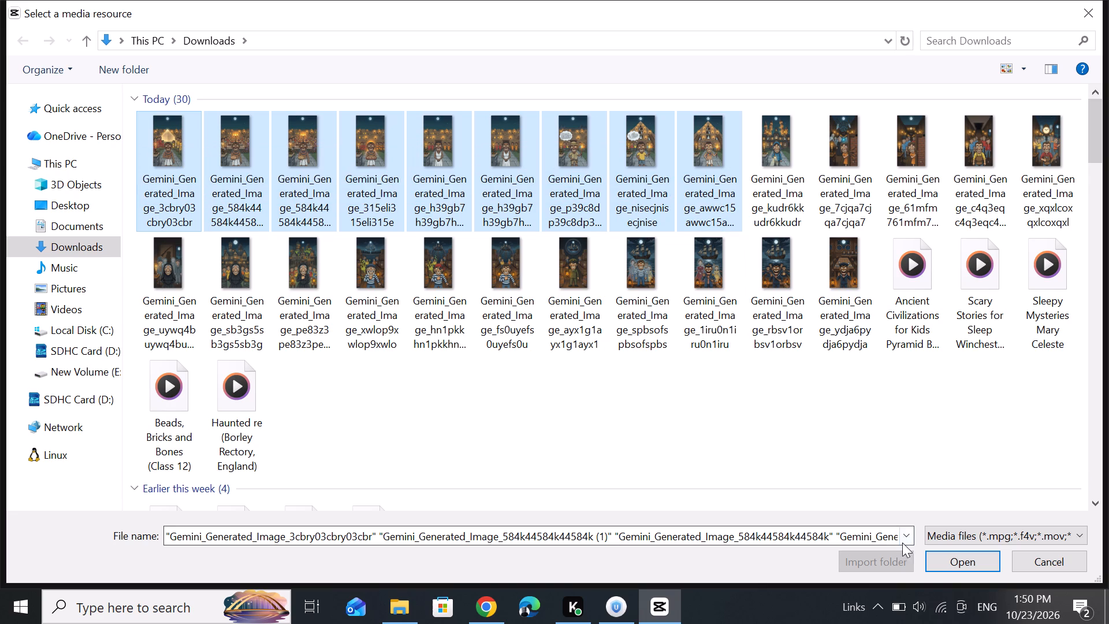
left_click(957, 558)
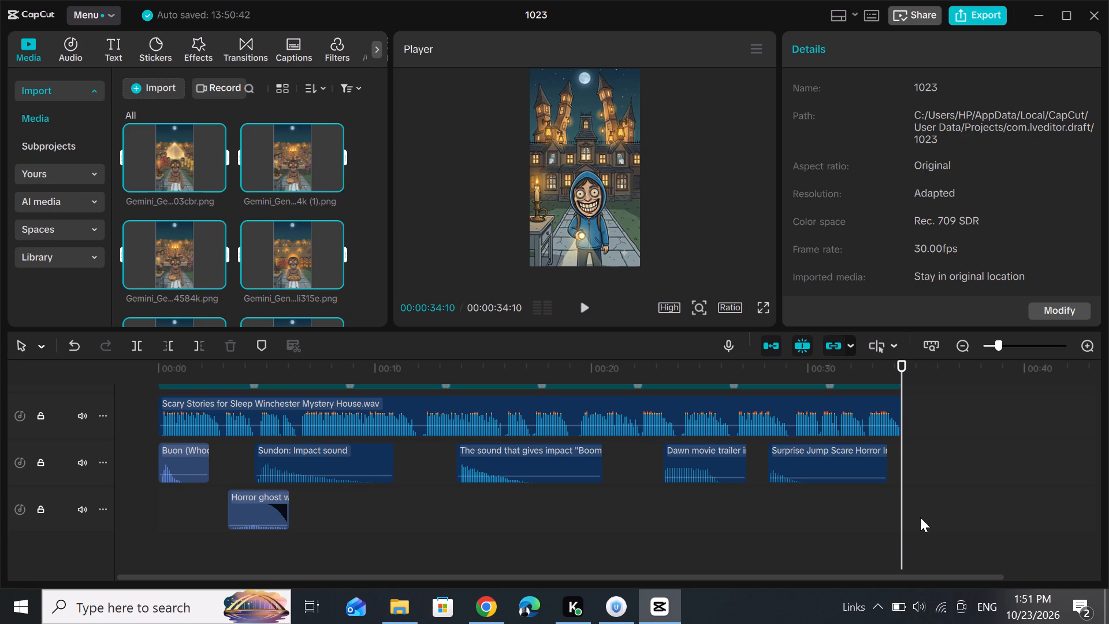
Replace the first timeline clip with the pyramid image ending in 5awwc, keeping the original video effect.
scroll(143, 191, "down", 3)
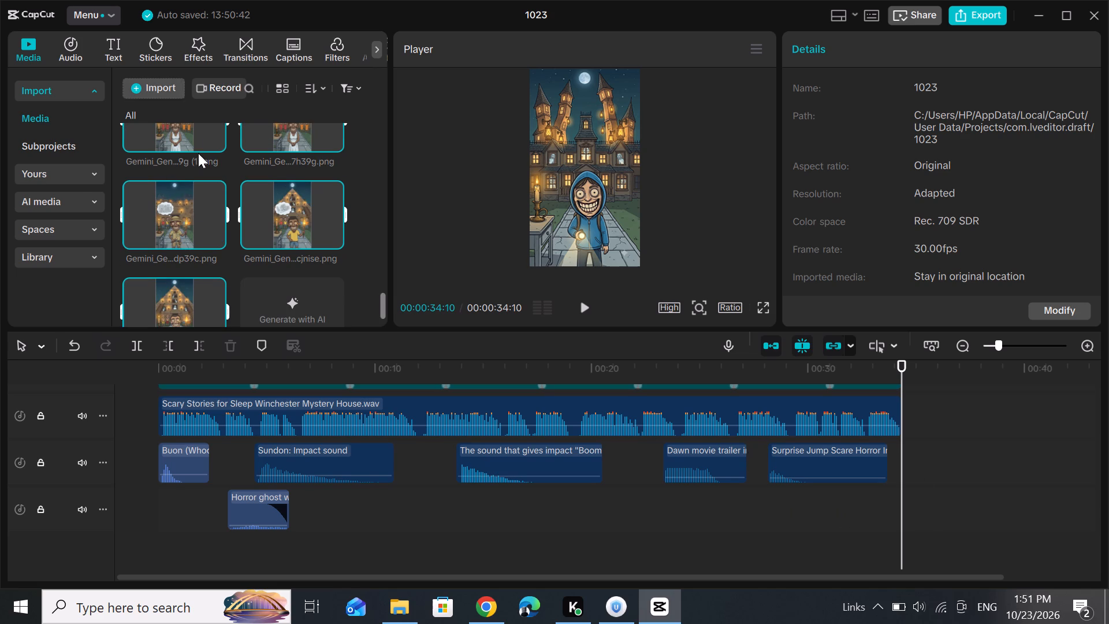
scroll(198, 255, "down", 1)
left_click(166, 262)
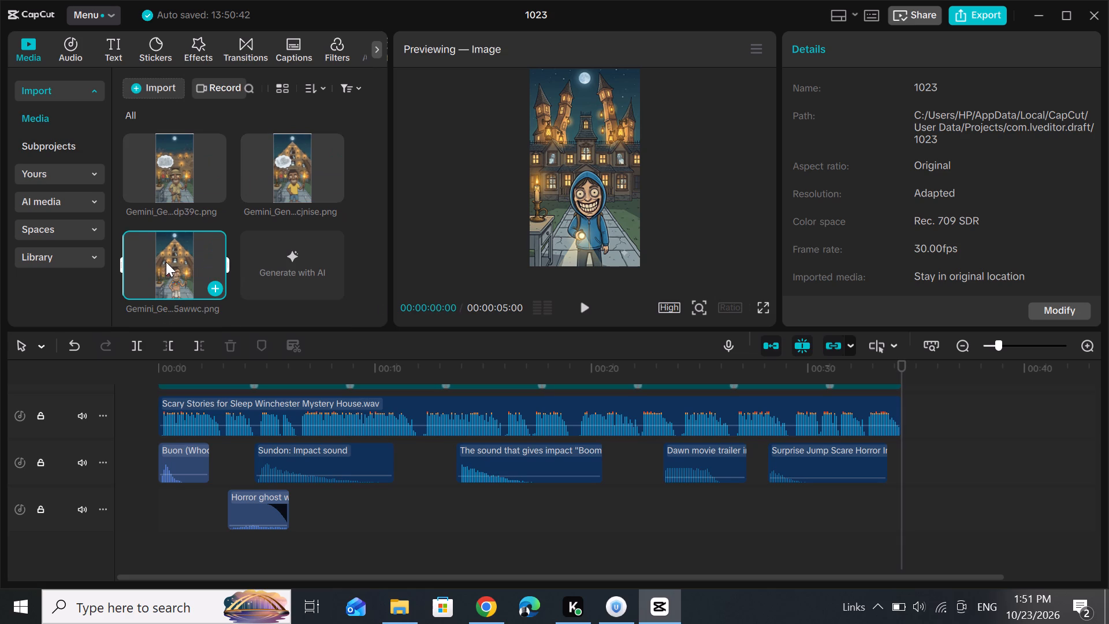
scroll(314, 508, "up", 3)
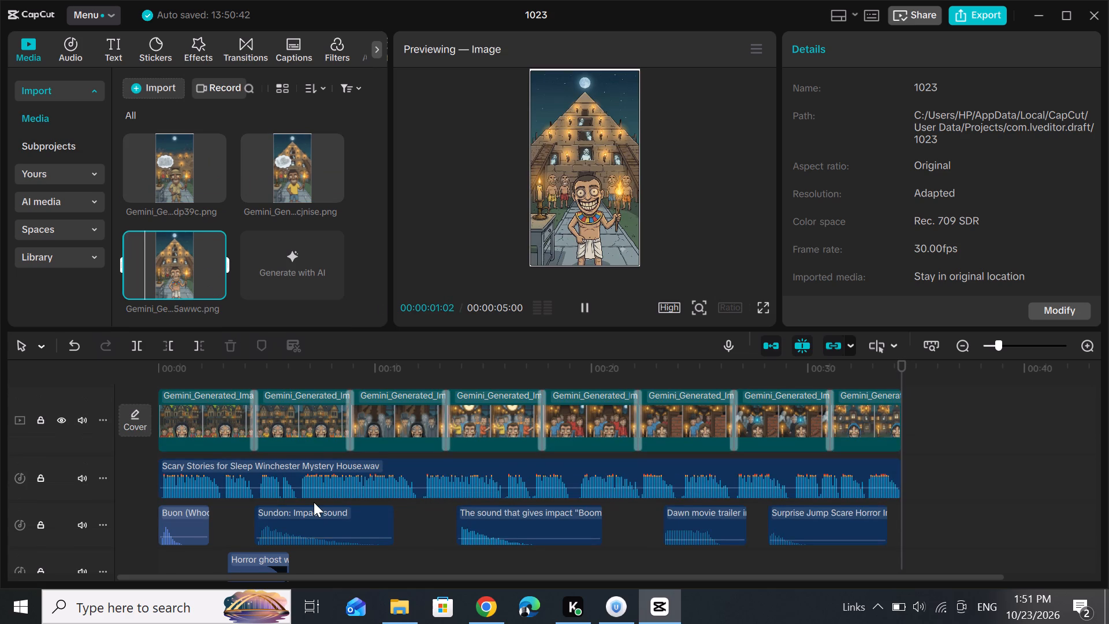
left_click_drag(189, 255, 209, 418)
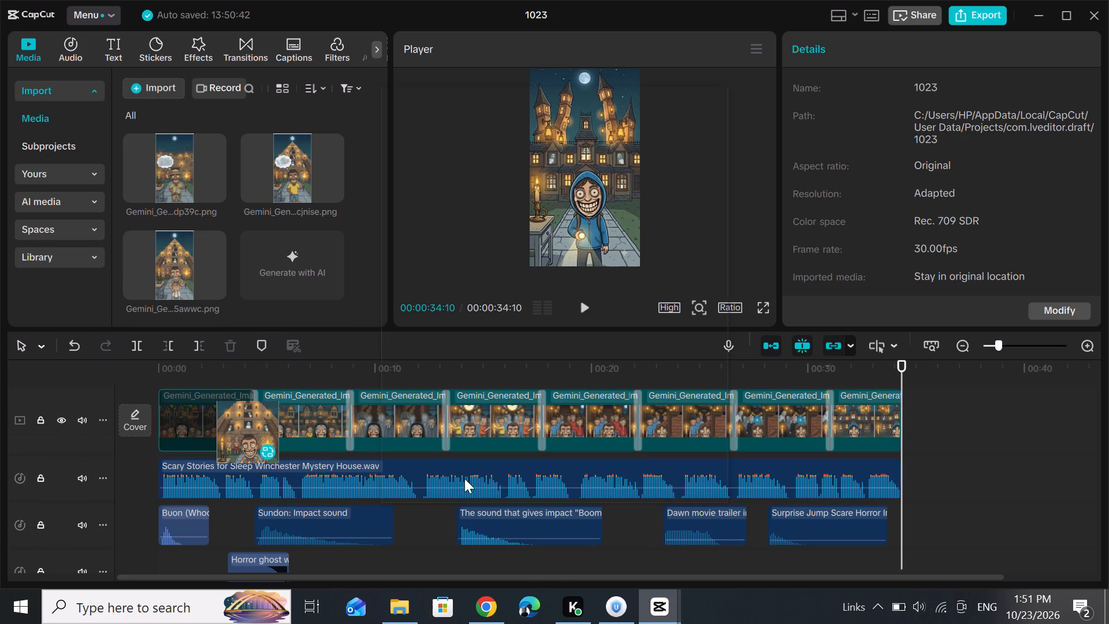
left_click(624, 477)
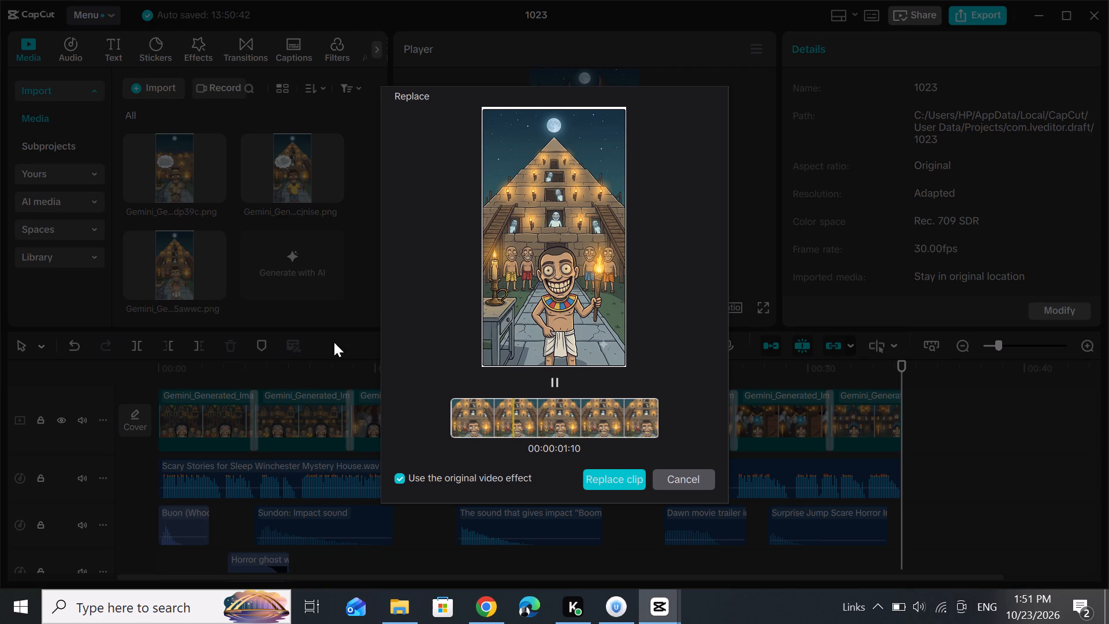
Replace the second clip with the thought-bubble image ending in cjnise and the third with the one ending in dp39c.
left_click_drag(273, 175, 300, 414)
left_click(606, 476)
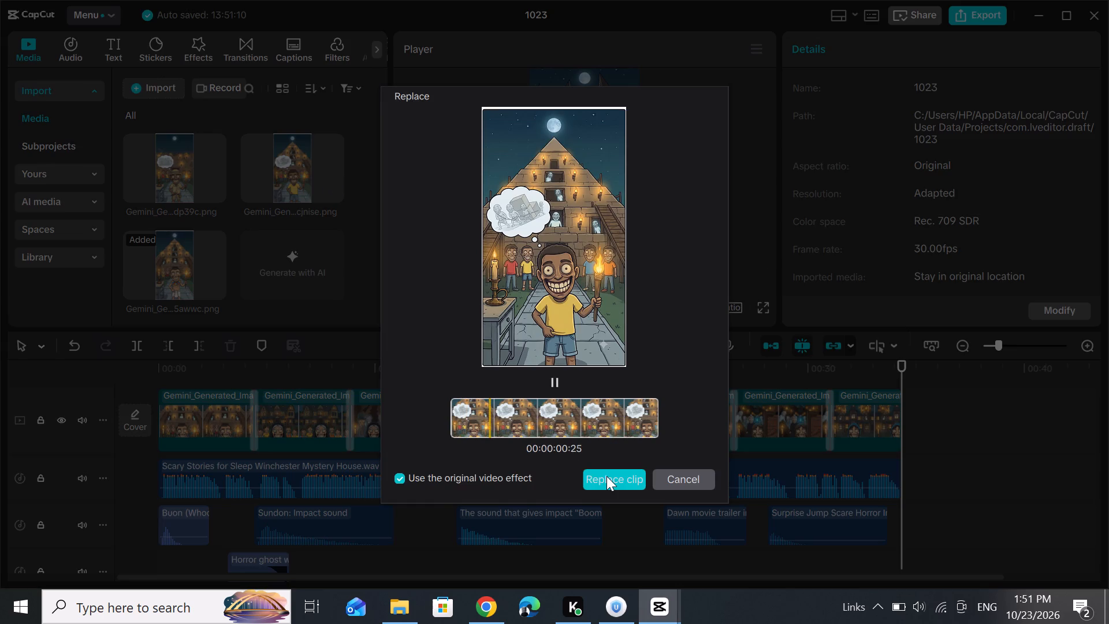
left_click_drag(169, 173, 408, 398)
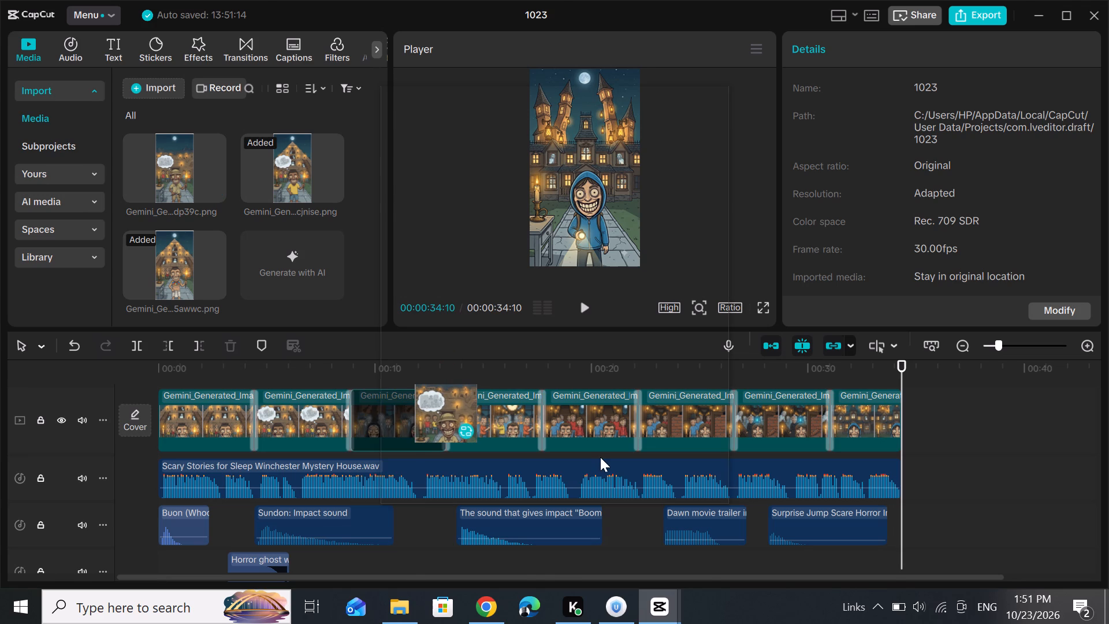
left_click(625, 480)
Replace the fourth clip with the image ending in 7h39g and the fifth with the one ending in li315e.
scroll(233, 234, "up", 1)
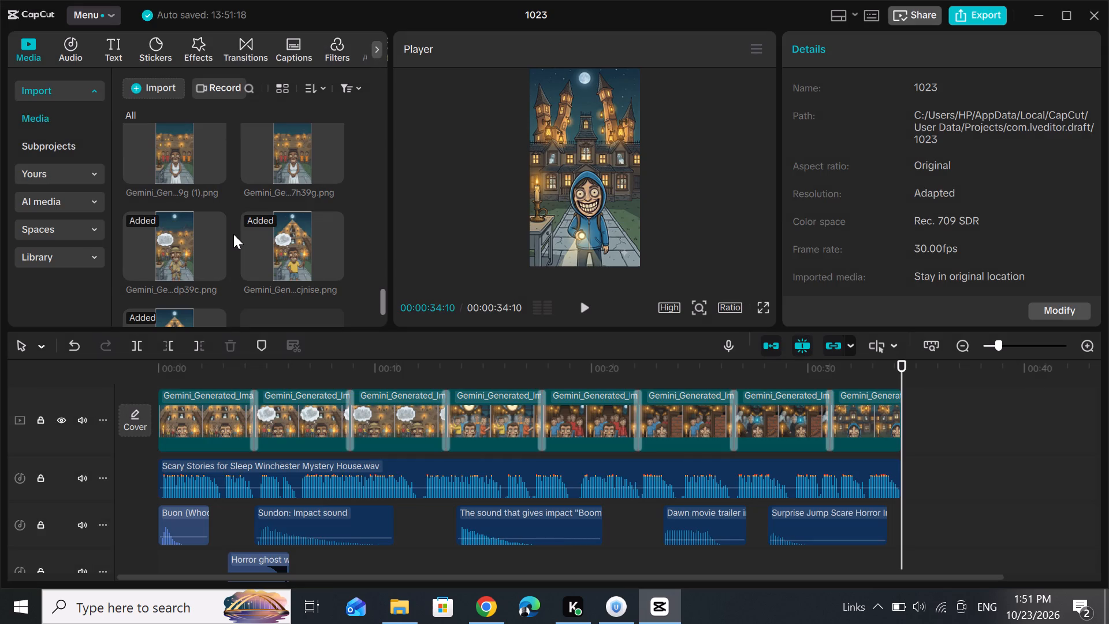
left_click_drag(280, 155, 479, 411)
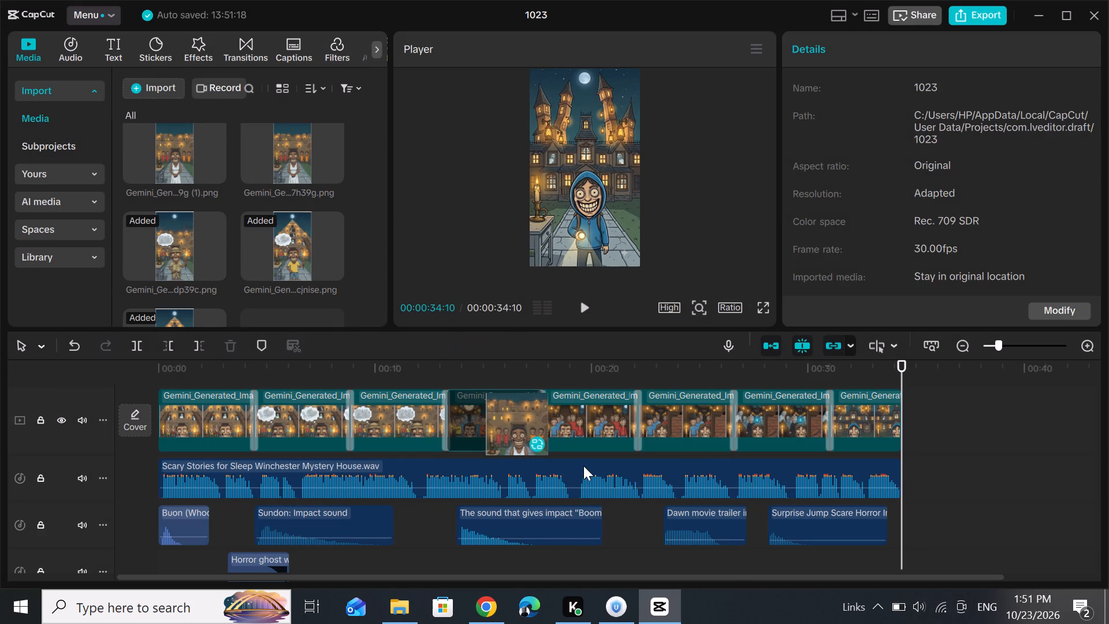
left_click(613, 473)
scroll(259, 215, "up", 1)
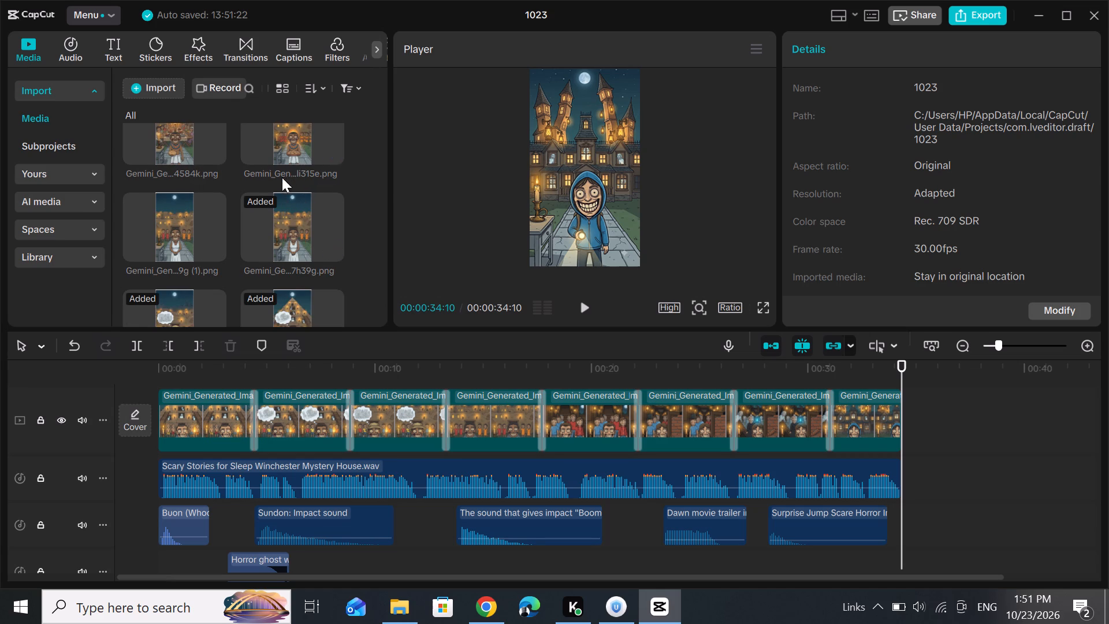
scroll(260, 234, "up", 1)
left_click_drag(282, 209, 384, 234)
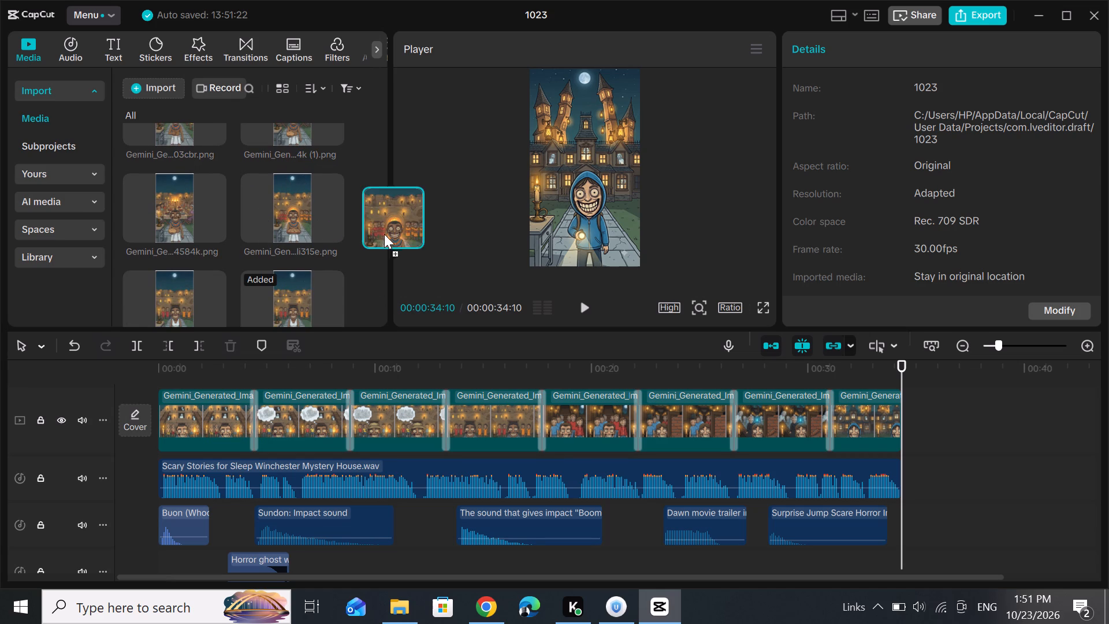
left_click_drag(384, 234, 587, 424)
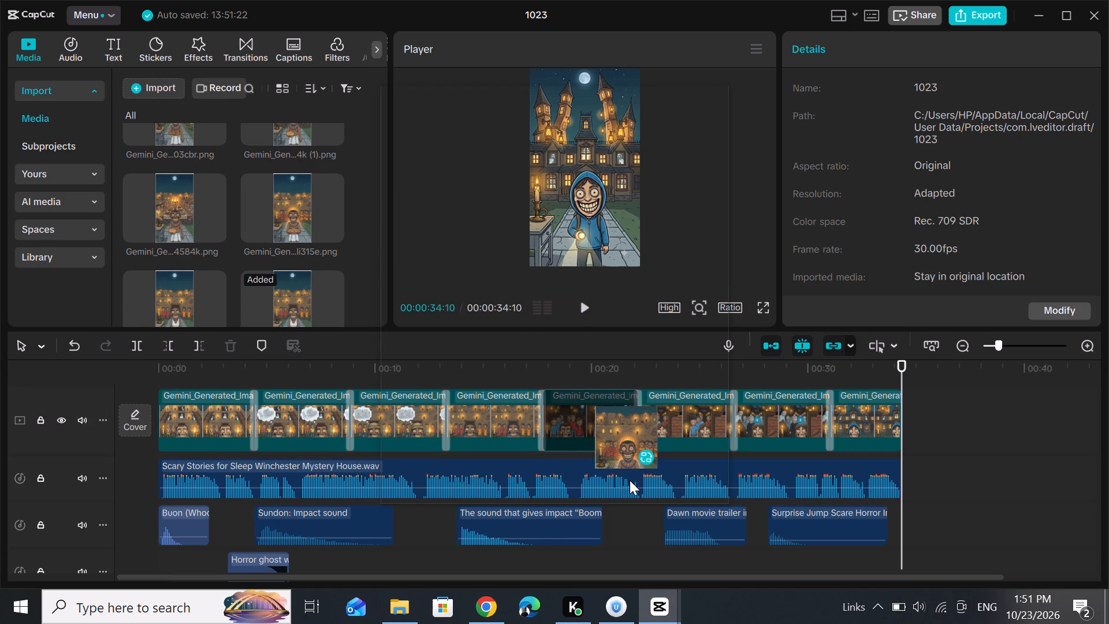
left_click(633, 479)
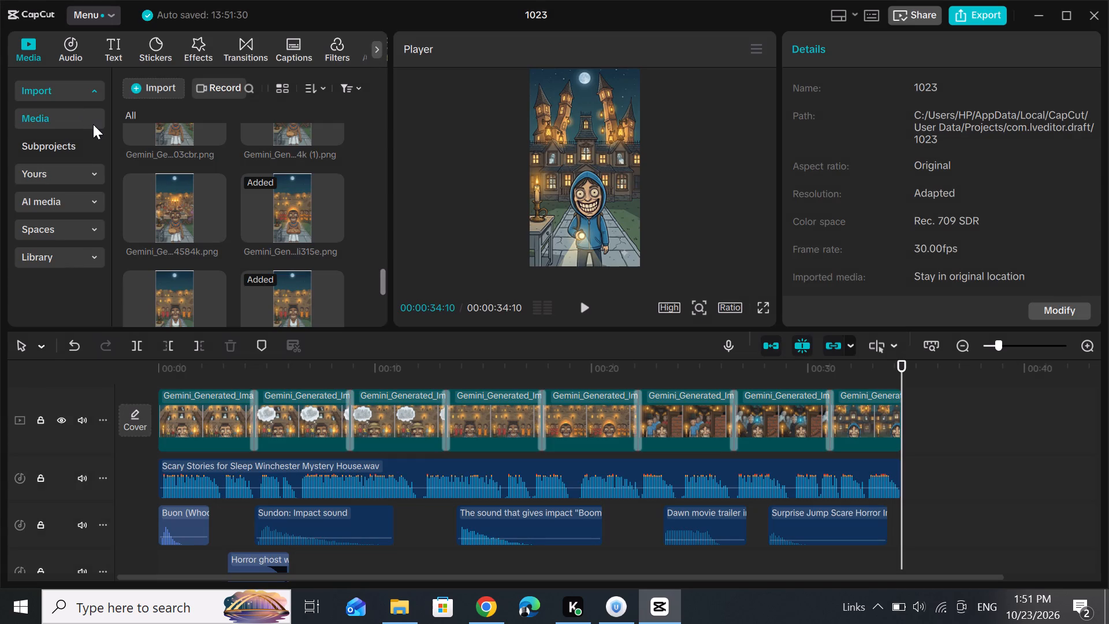
Replace the sixth timeline clip with the glowing-pyramid image ending in 03cbr, keeping the original video effect.
scroll(214, 248, "up", 1)
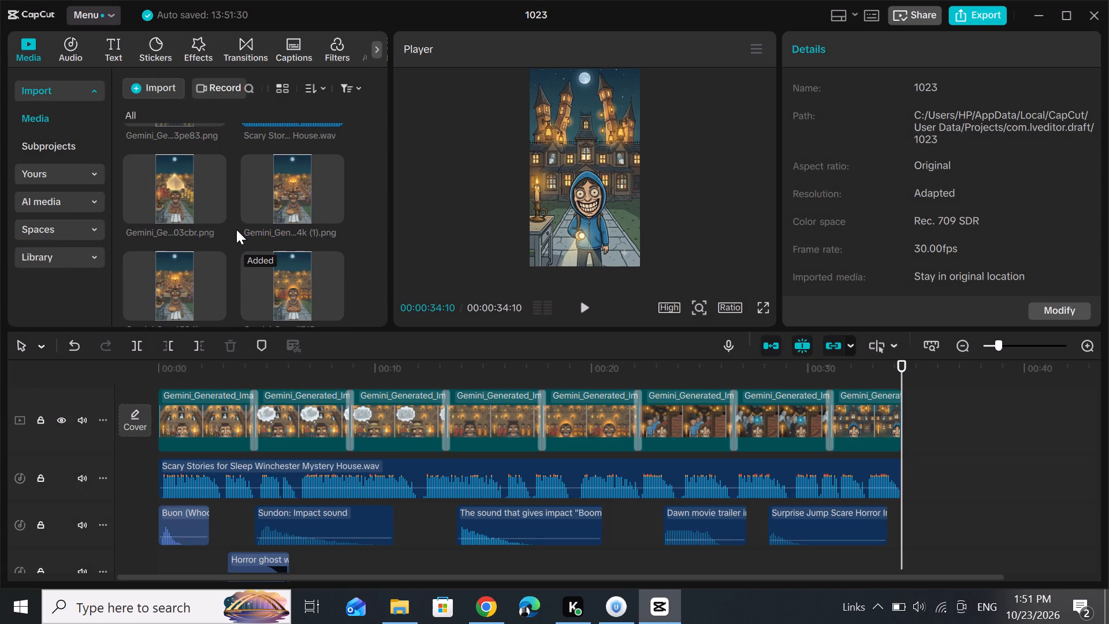
left_click_drag(178, 191, 564, 279)
left_click_drag(564, 279, 669, 419)
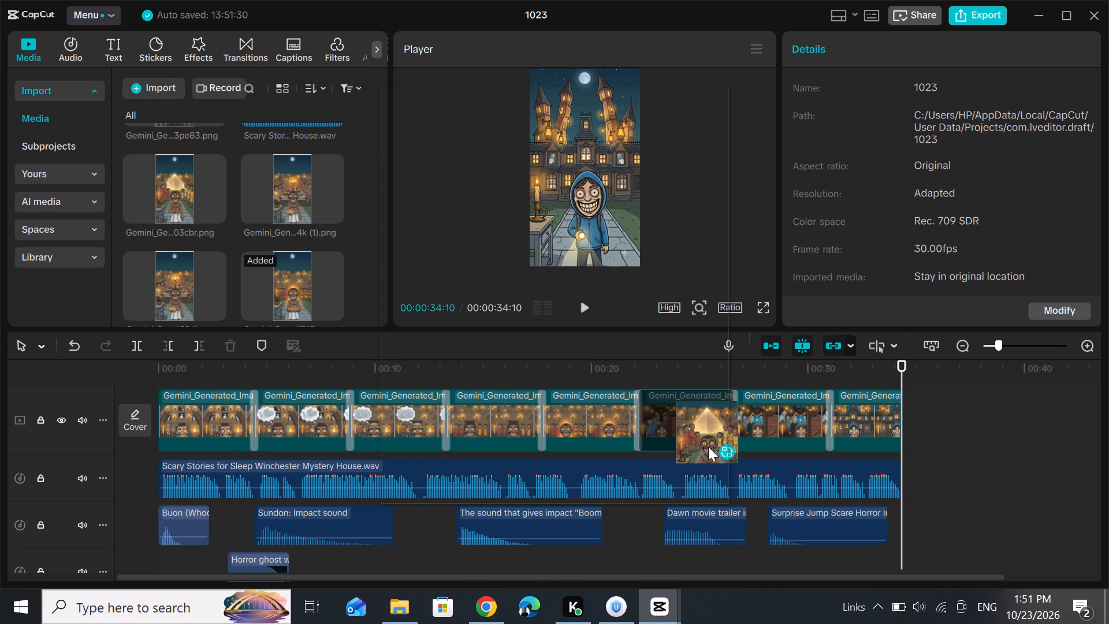
left_click(635, 480)
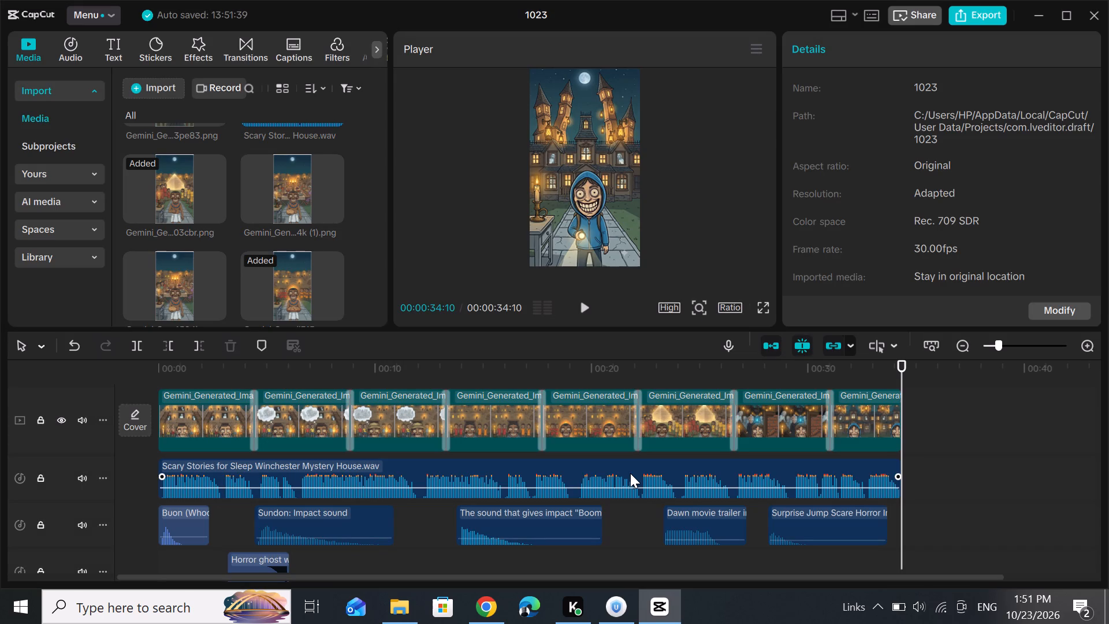
Replace the seventh timeline clip with the Gemini image whose file name ends in 4k (1).
scroll(166, 202, "up", 1)
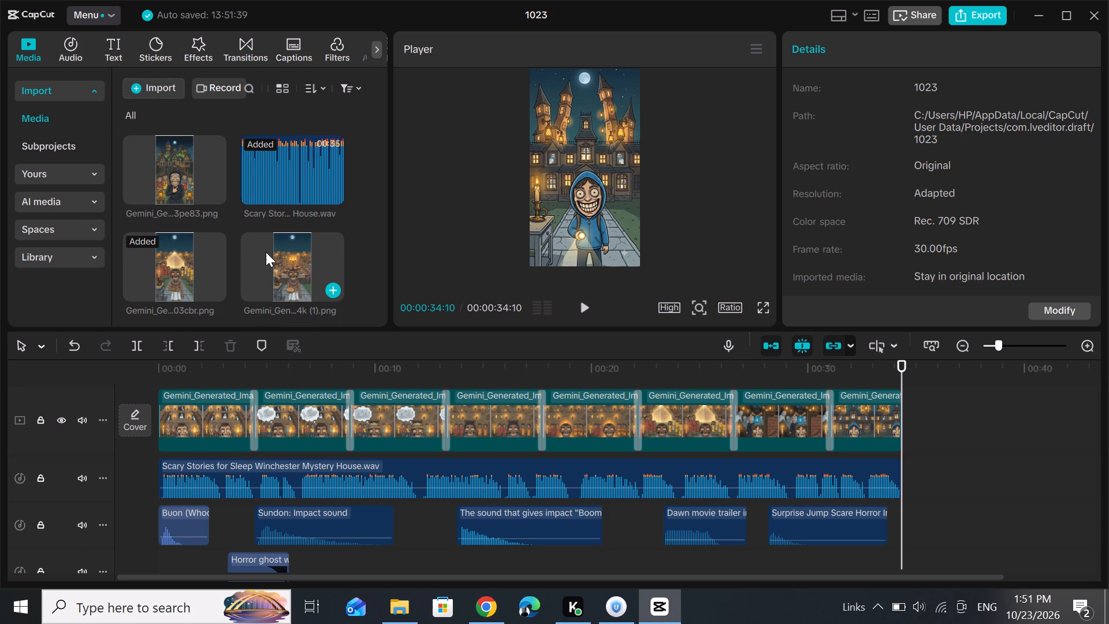
left_click_drag(275, 262, 760, 418)
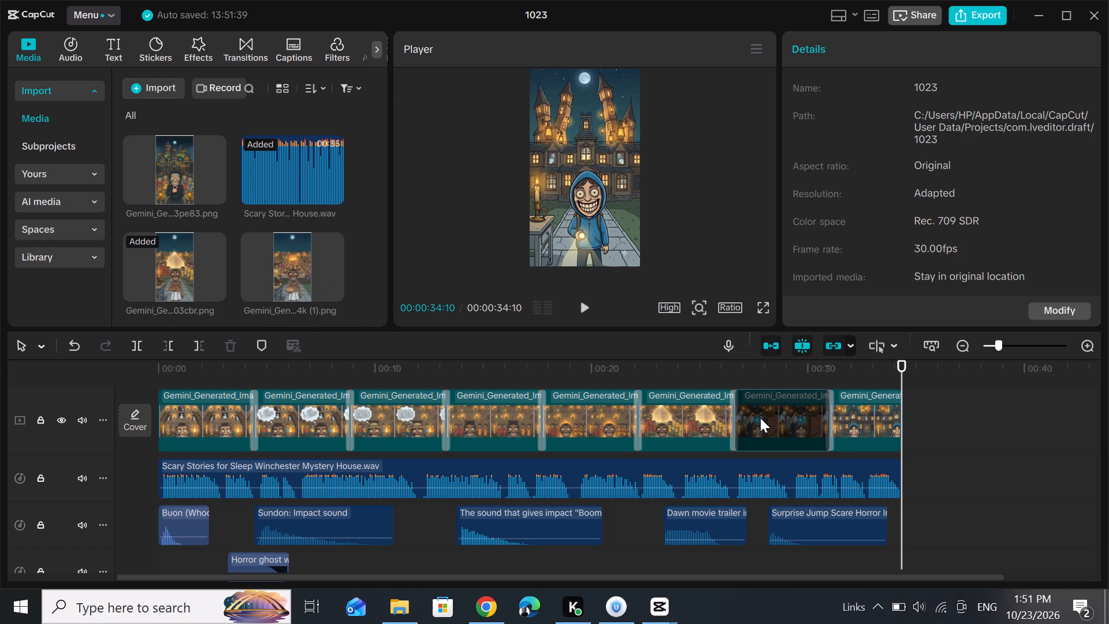
left_click(625, 485)
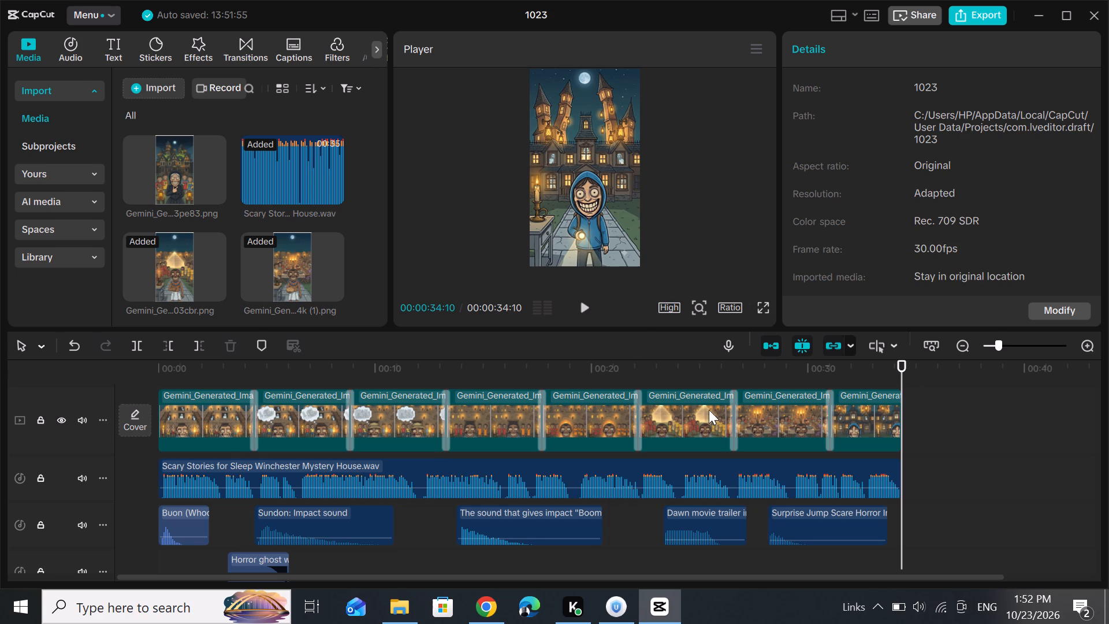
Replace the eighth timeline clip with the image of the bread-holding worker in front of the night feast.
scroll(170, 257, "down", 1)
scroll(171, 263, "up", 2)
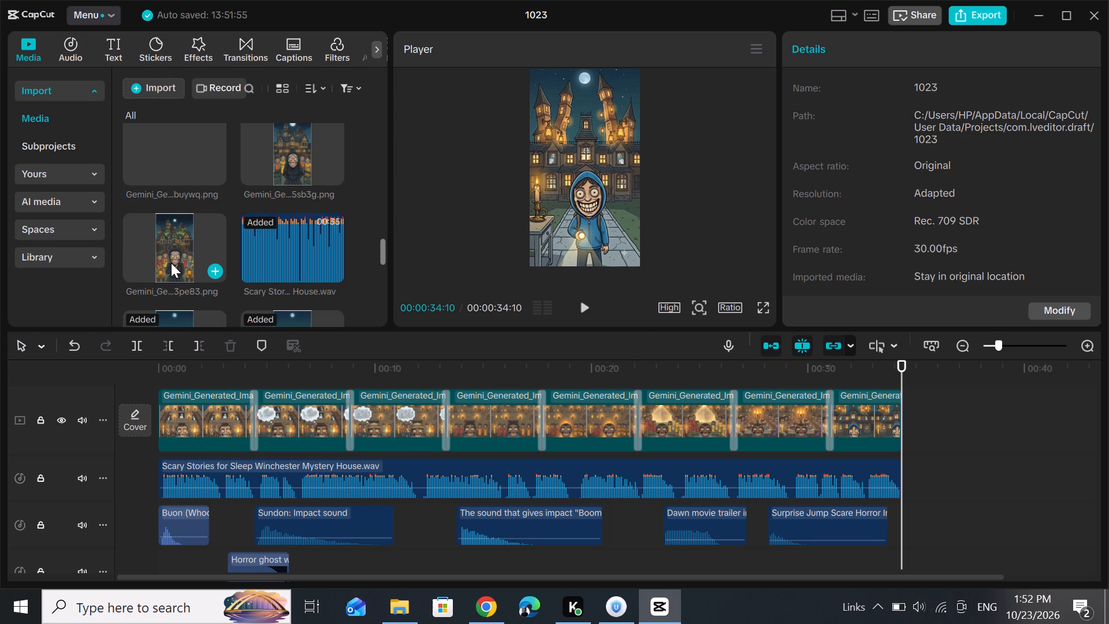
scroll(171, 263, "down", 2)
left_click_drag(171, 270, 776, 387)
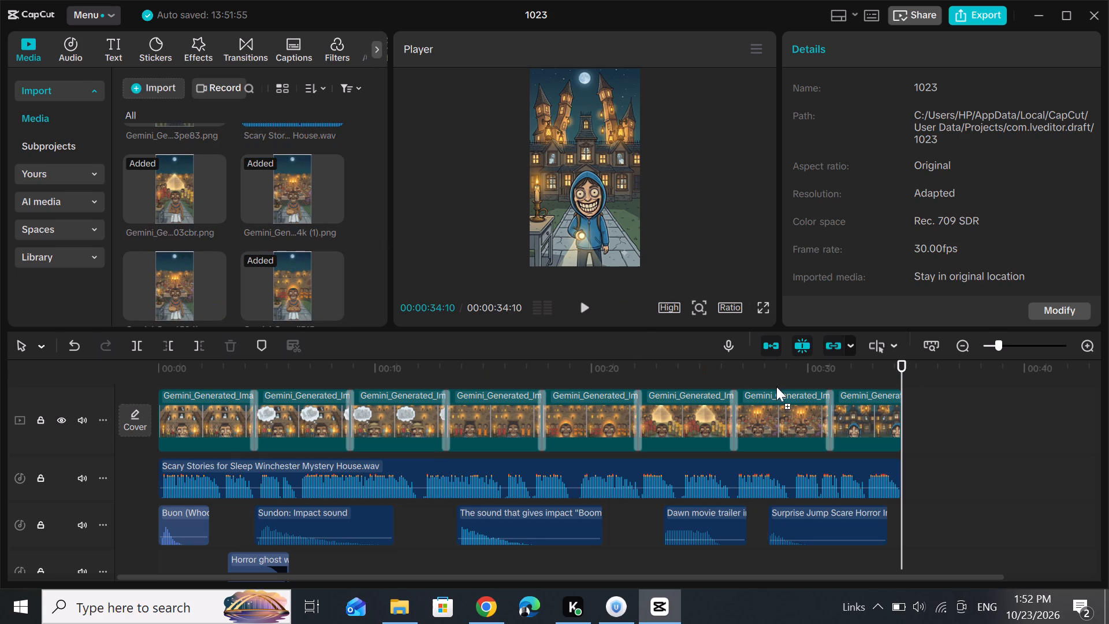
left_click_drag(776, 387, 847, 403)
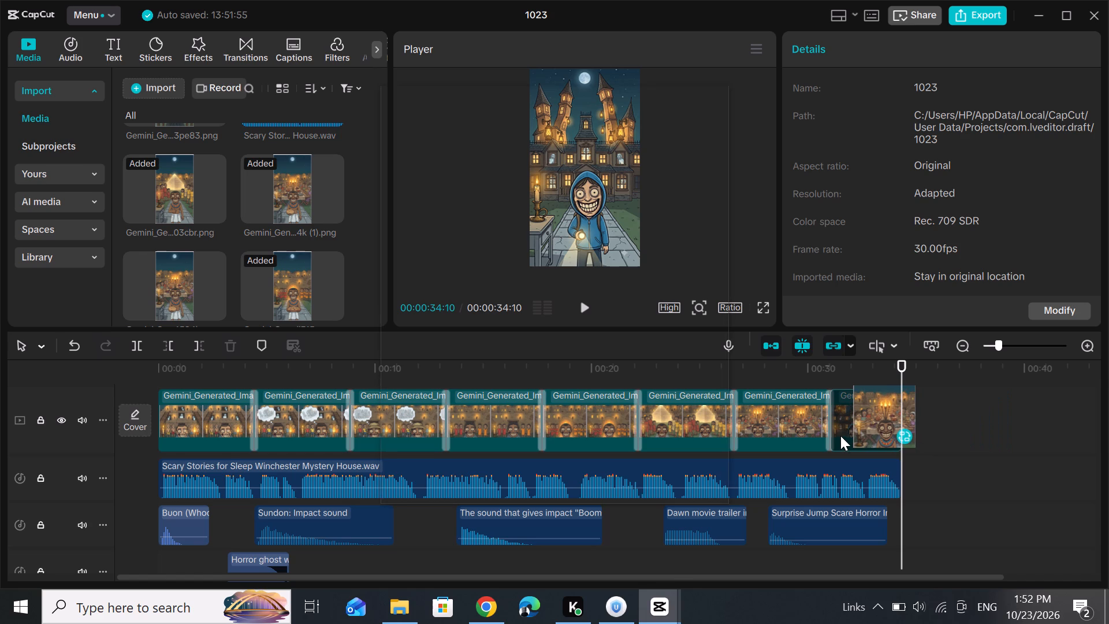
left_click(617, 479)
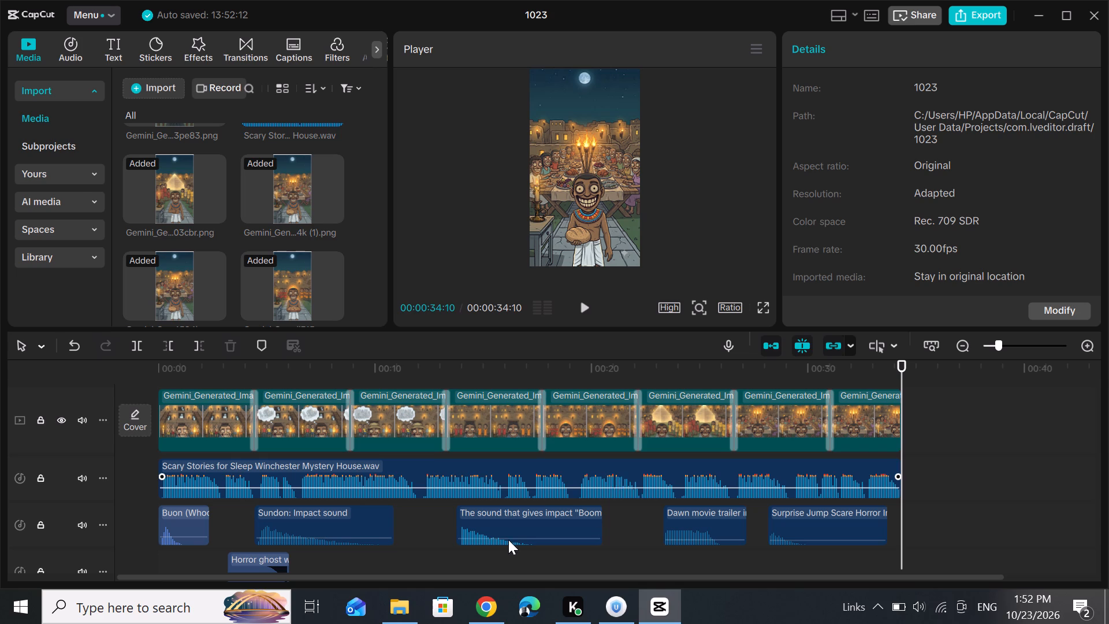
Import the Ancient Civilizations for Kids Pyramid Builders audio, place it at the timeline start, and remove the Winchester Mystery House narration it replaces.
left_click(161, 90)
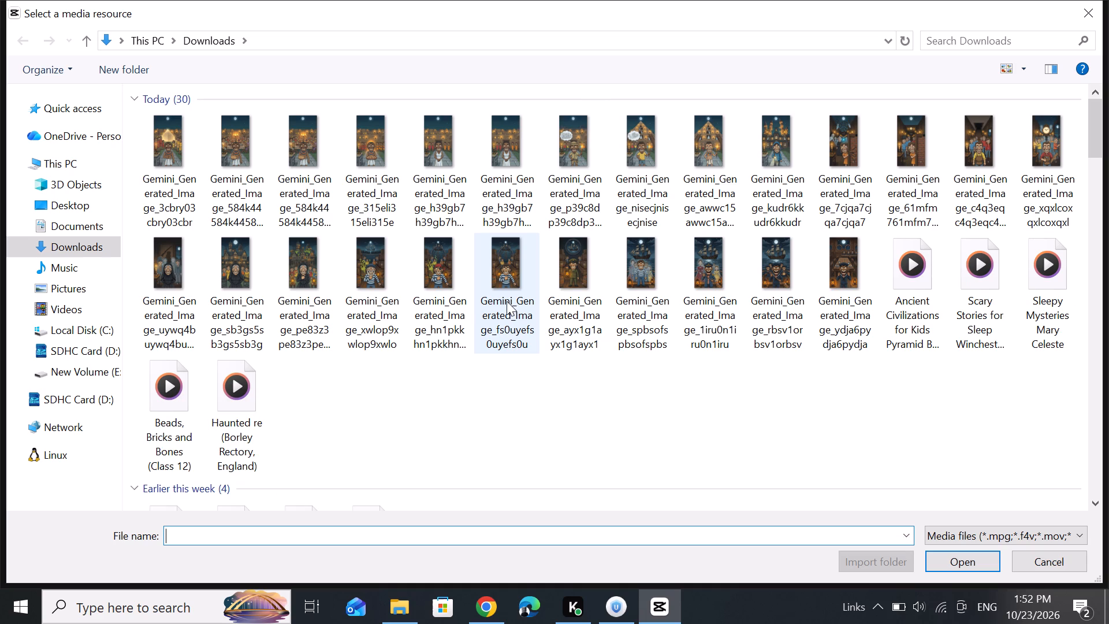
left_click(898, 282)
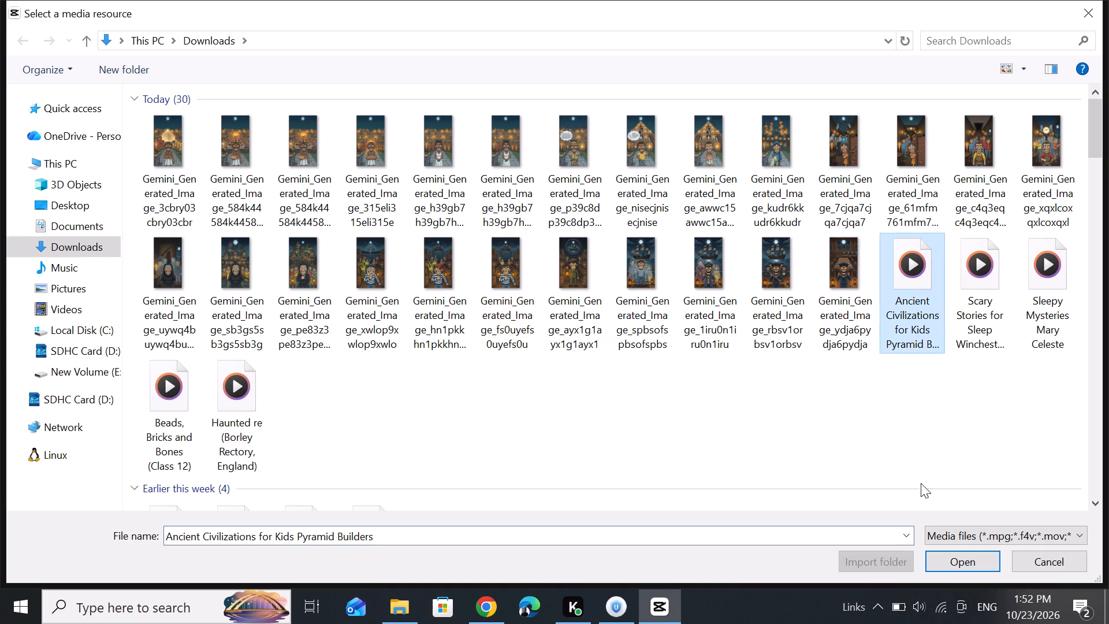
left_click(965, 562)
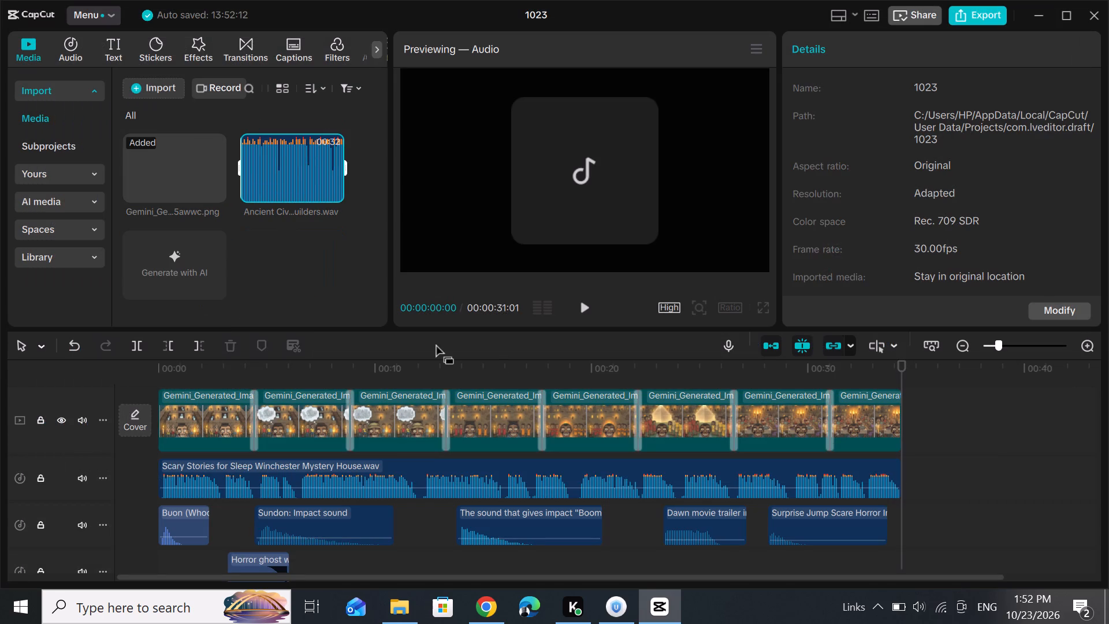
left_click_drag(281, 165, 180, 481)
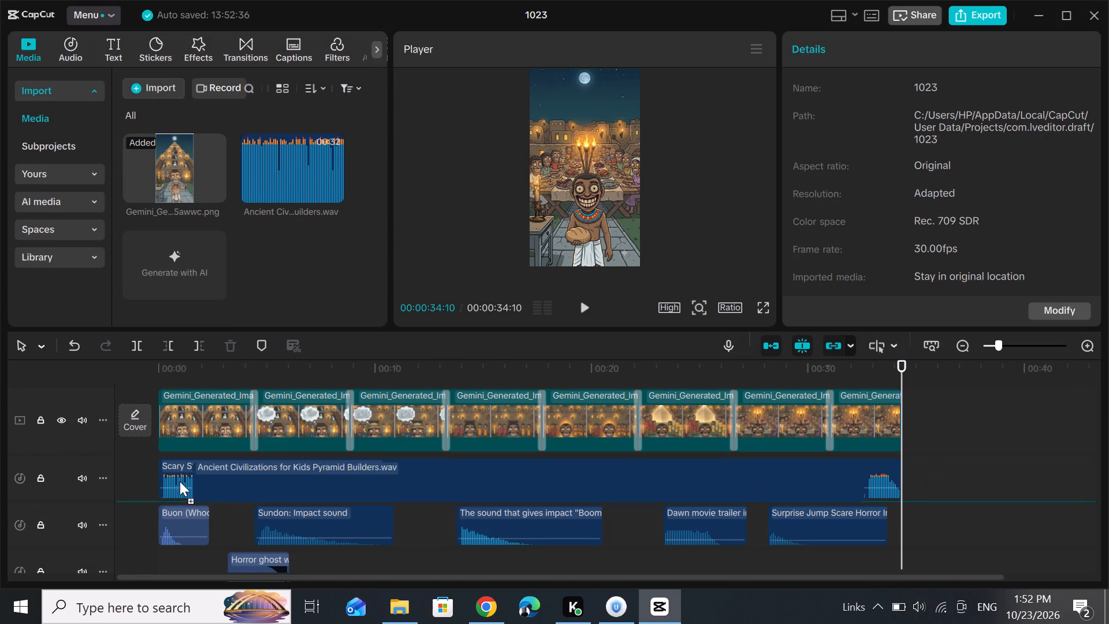
left_click_drag(180, 481, 164, 483)
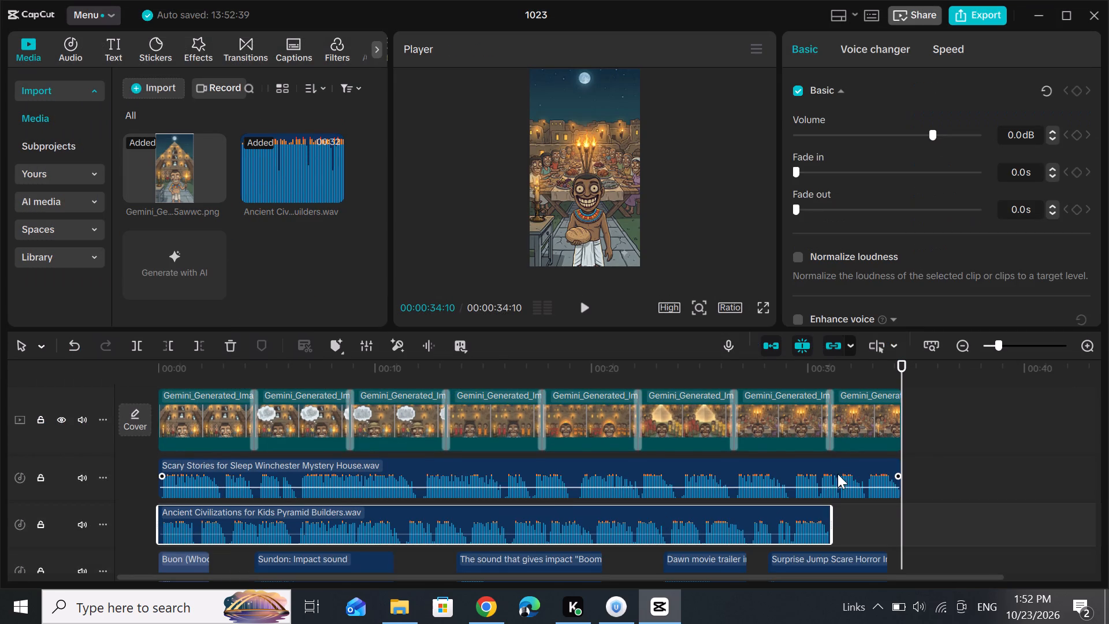
left_click(849, 471)
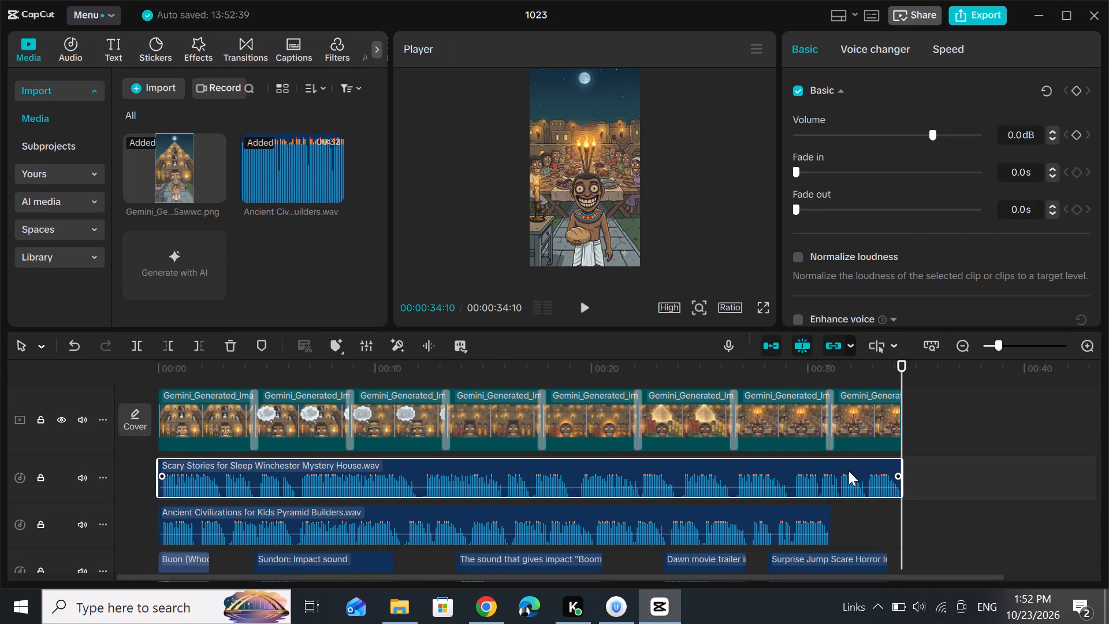
key("BackSpace")
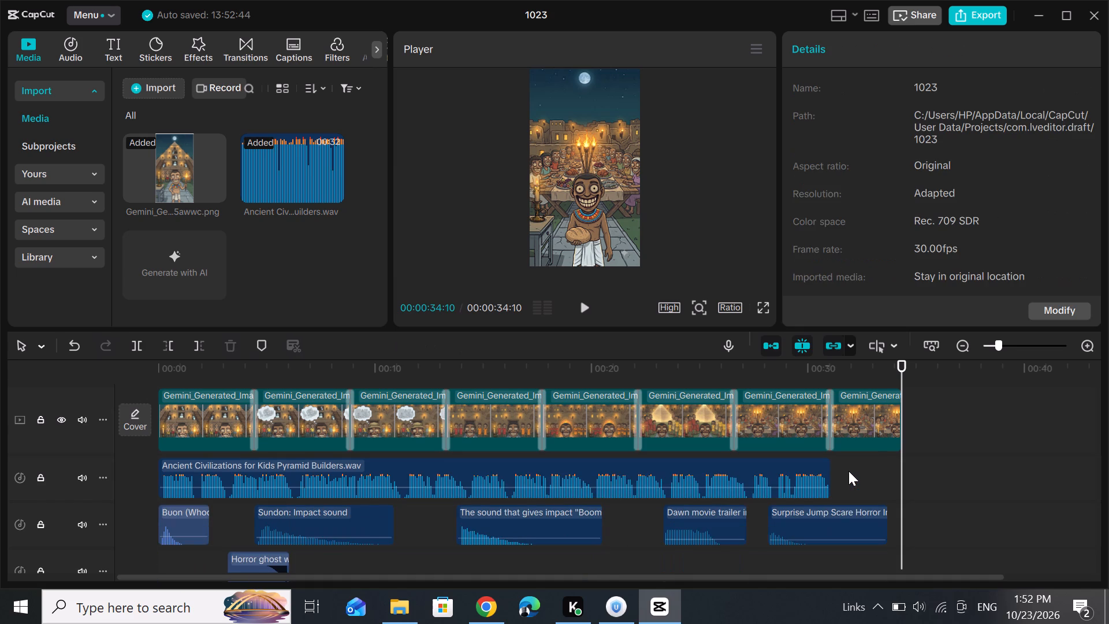
Delete the eighth image clip, which extends past the end of the new narration.
left_click(873, 432)
key("BackSpace")
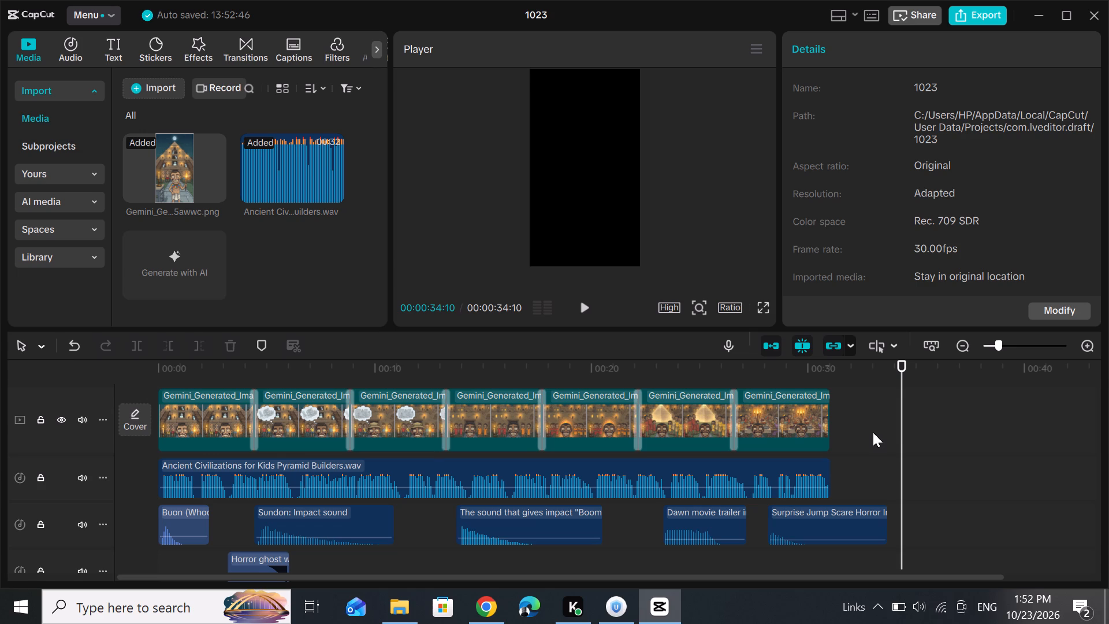
Trim the Betamax and Shake effects together at 00:00:31:01, where the last image clip ends.
scroll(902, 532, "up", 2)
scroll(902, 530, "down", 1)
scroll(902, 530, "up", 1)
scroll(895, 426, "up", 4)
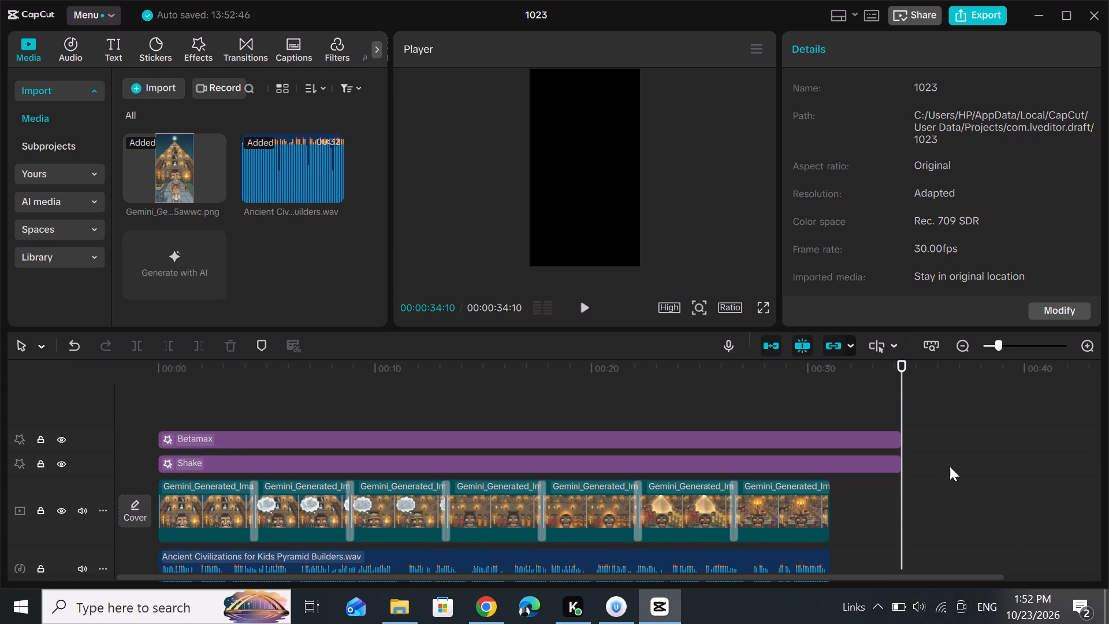
left_click_drag(902, 364, 826, 384)
left_click_drag(922, 462, 846, 440)
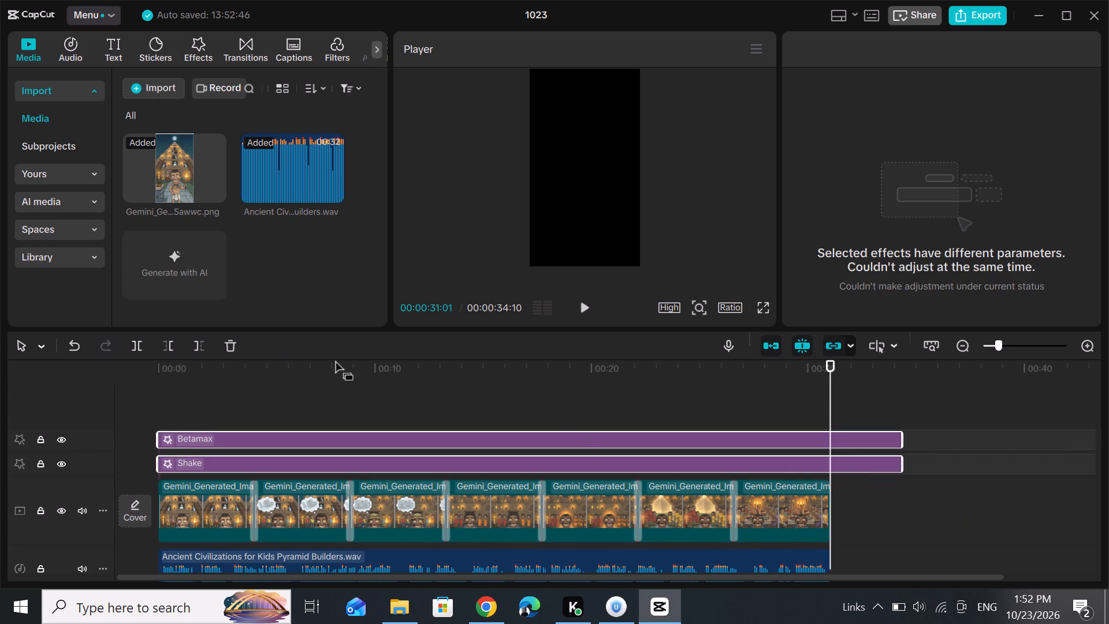
left_click(193, 346)
Trim the end of the Surprise Jump Scare sound effect at 00:00:31:01, level with the end of the narration.
scroll(935, 488, "down", 3)
scroll(884, 533, "down", 1)
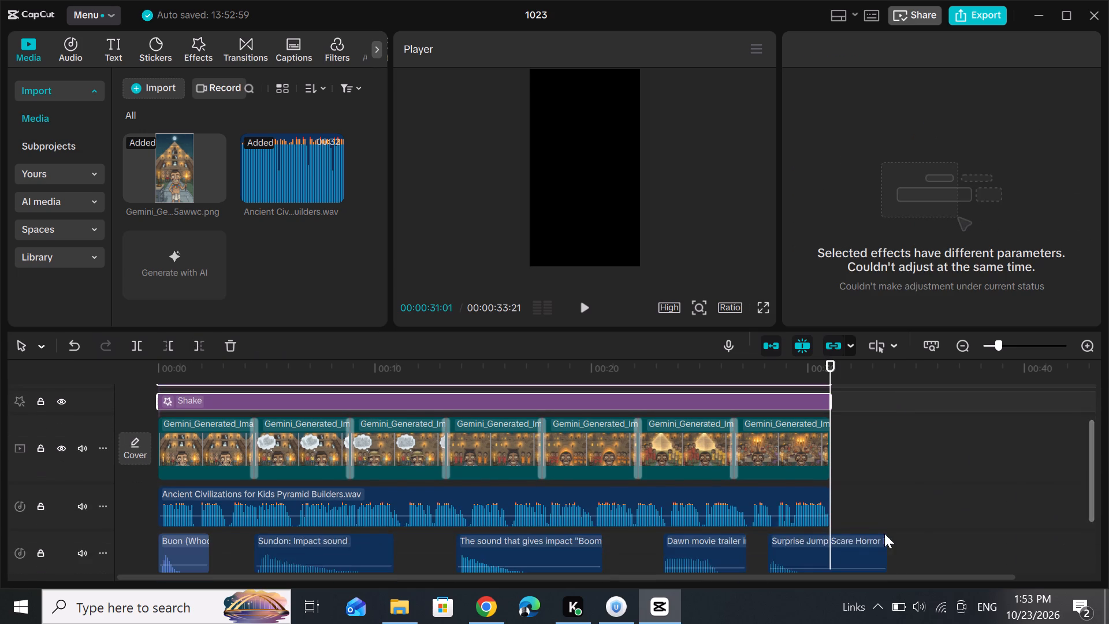
scroll(884, 533, "down", 1)
left_click(839, 504)
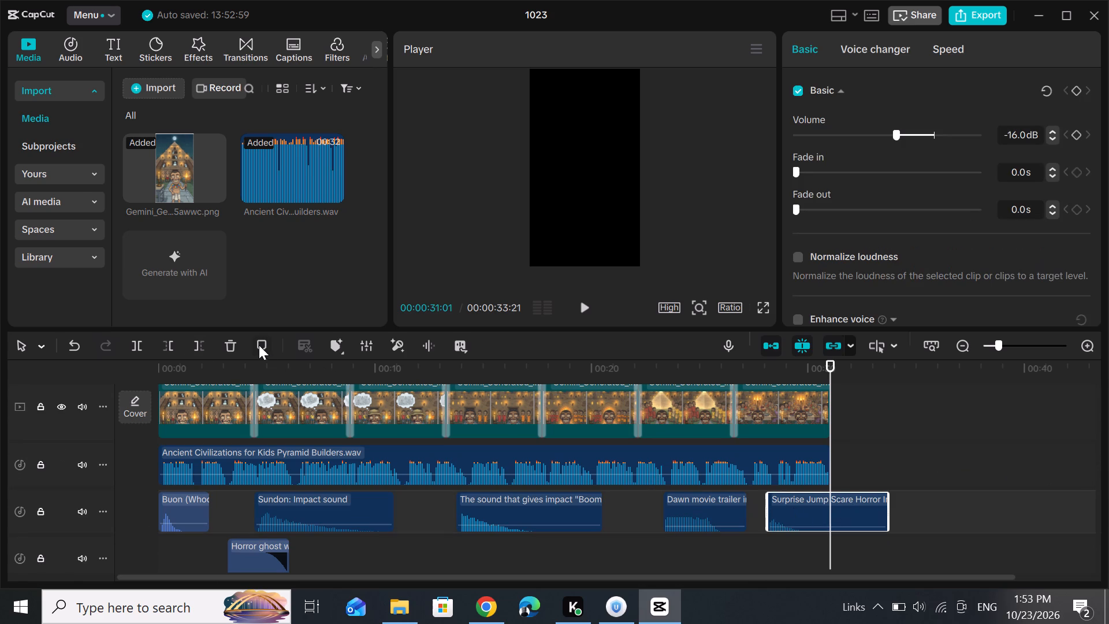
left_click(194, 344)
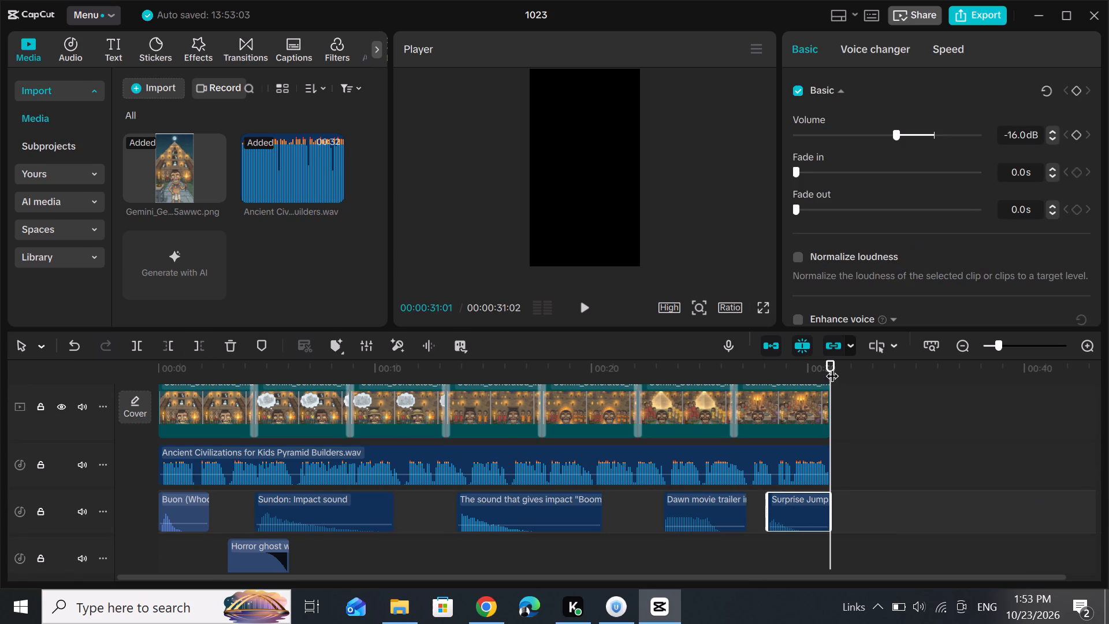
Preview the video from the beginning and delete the Horror ghost sound effect on the lowest audio track.
left_click_drag(832, 366, 0, 496)
key("space")
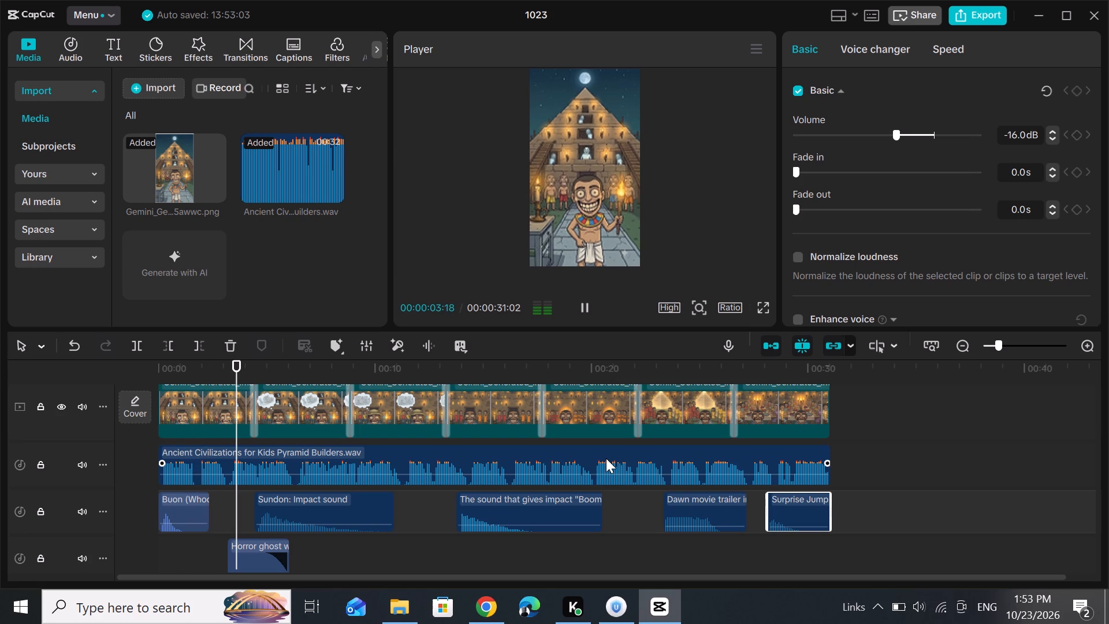
scroll(333, 558, "down", 1)
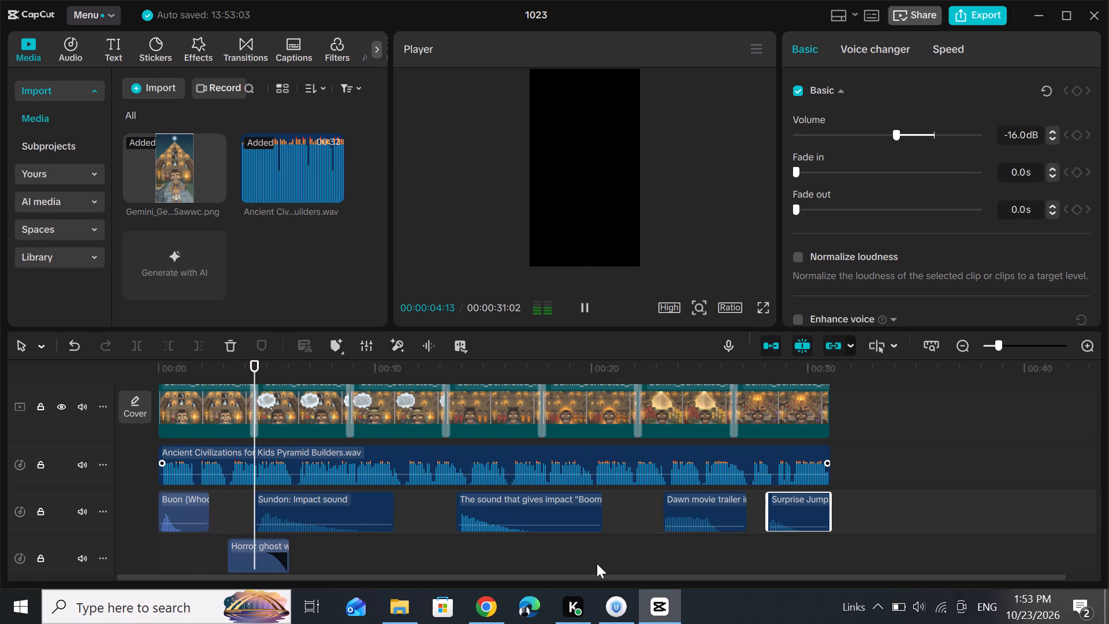
scroll(597, 563, "down", 1)
left_click(270, 519)
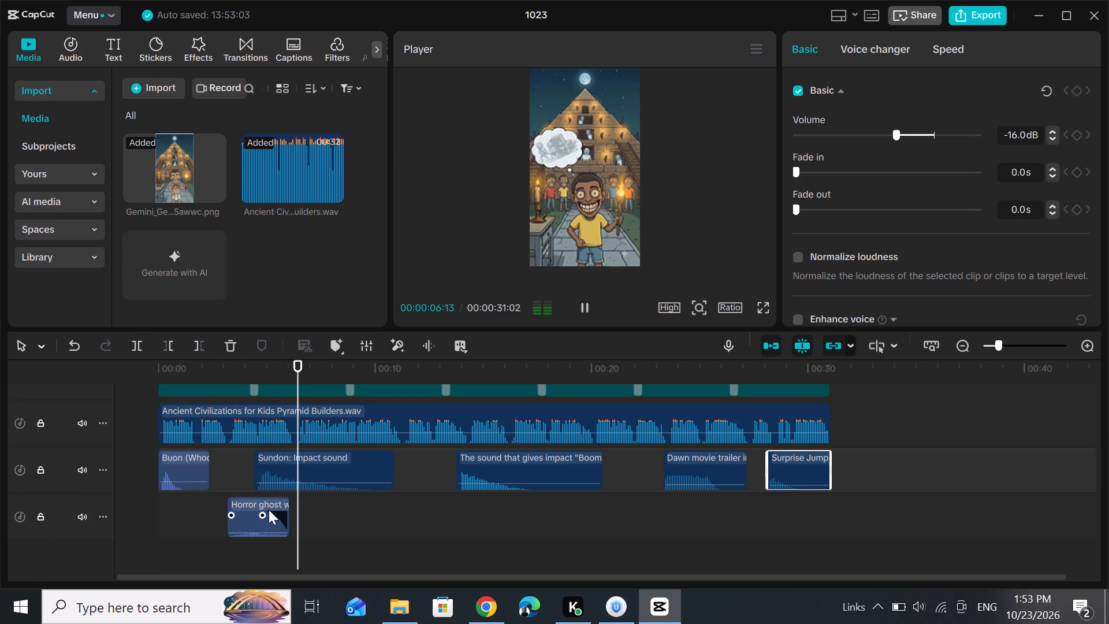
key("BackSpace")
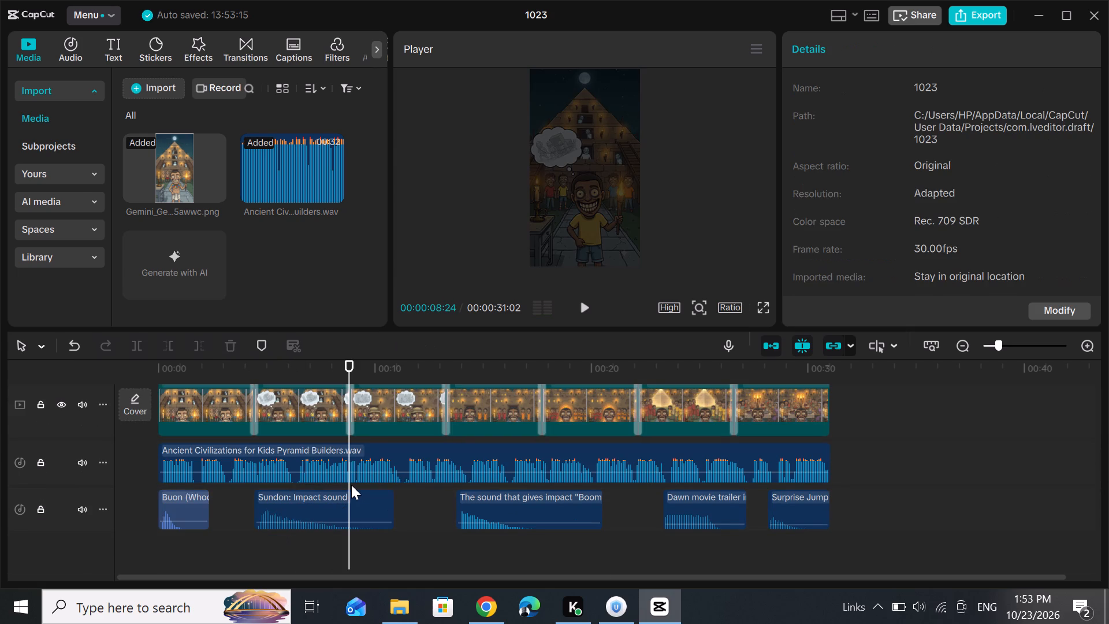
Play the rest of the edited video to check the images, narration and sound effects.
key("space")
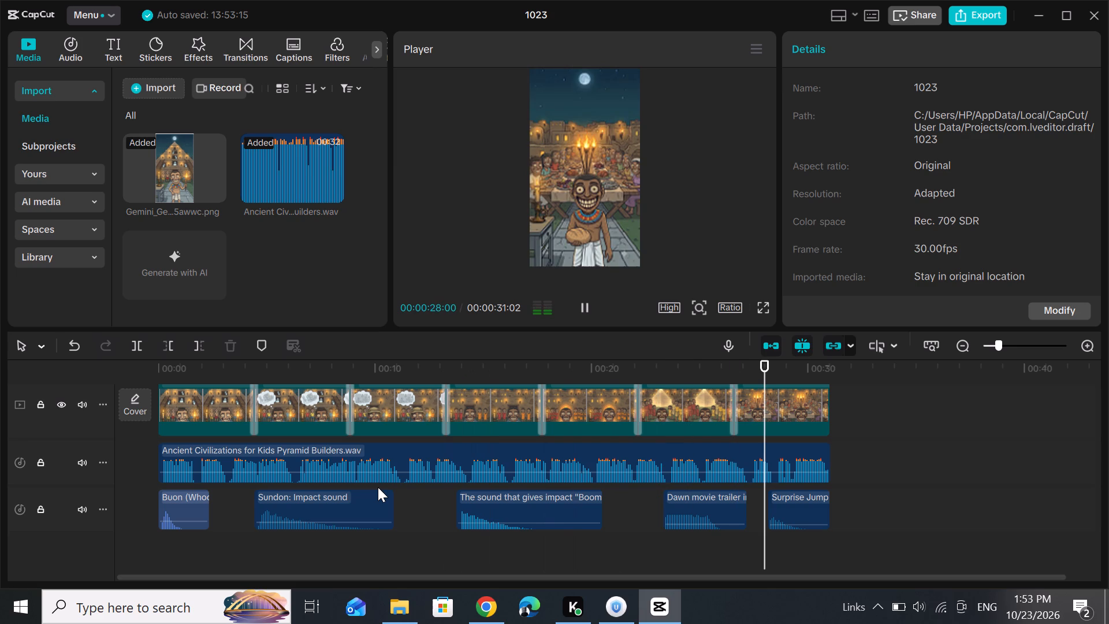
Start exporting the finished Pyramid Builders video.
left_click(979, 9)
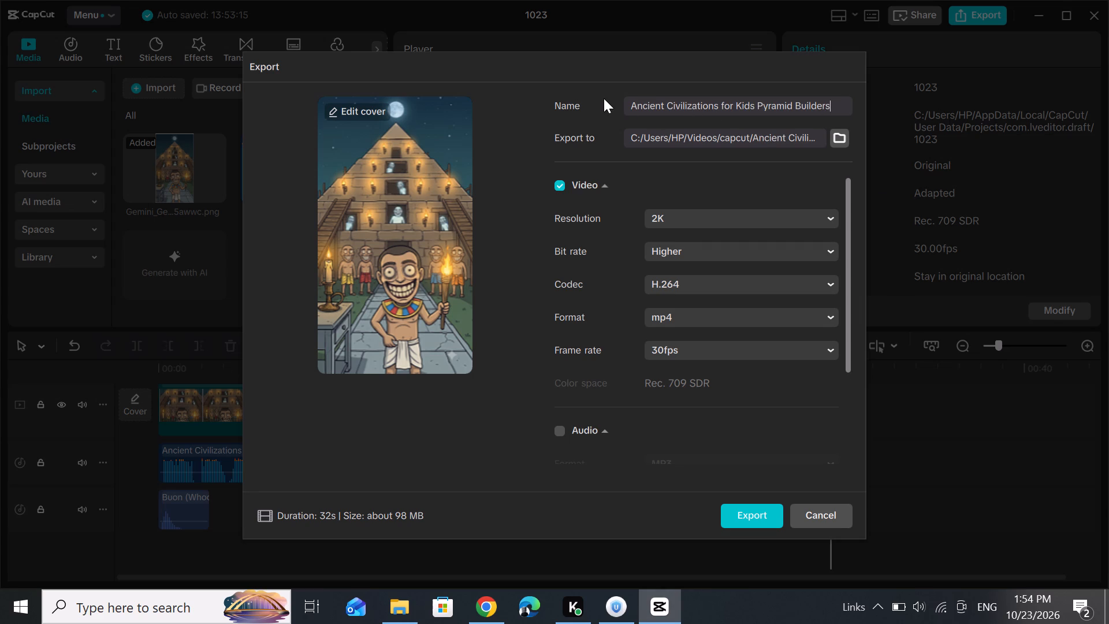
left_click(764, 511)
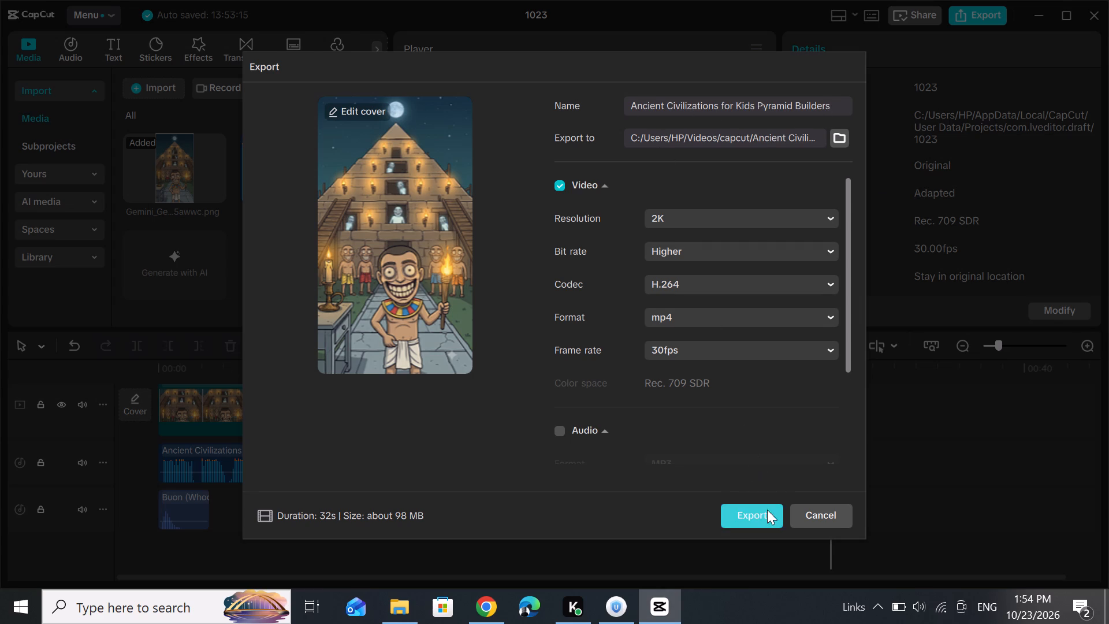
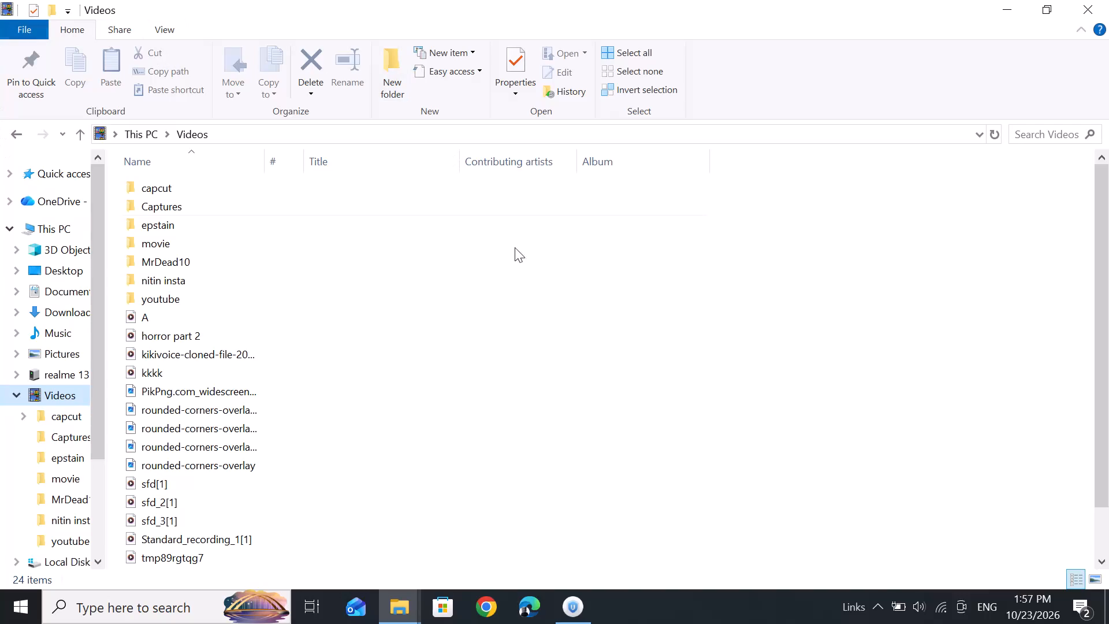
Open the capcut folder inside Videos.
double_click(329, 187)
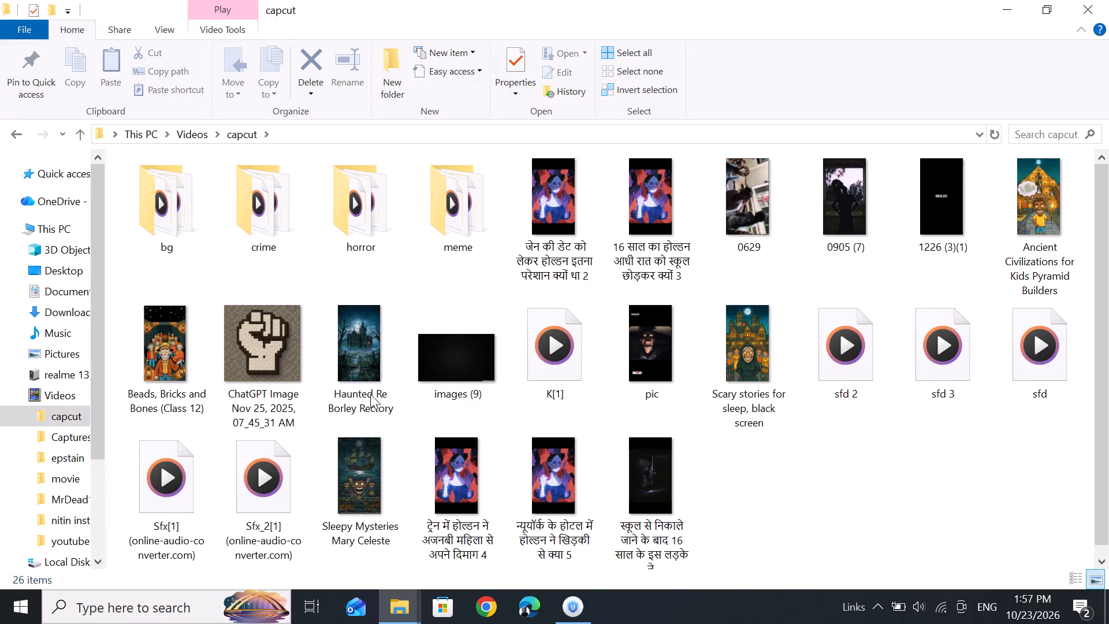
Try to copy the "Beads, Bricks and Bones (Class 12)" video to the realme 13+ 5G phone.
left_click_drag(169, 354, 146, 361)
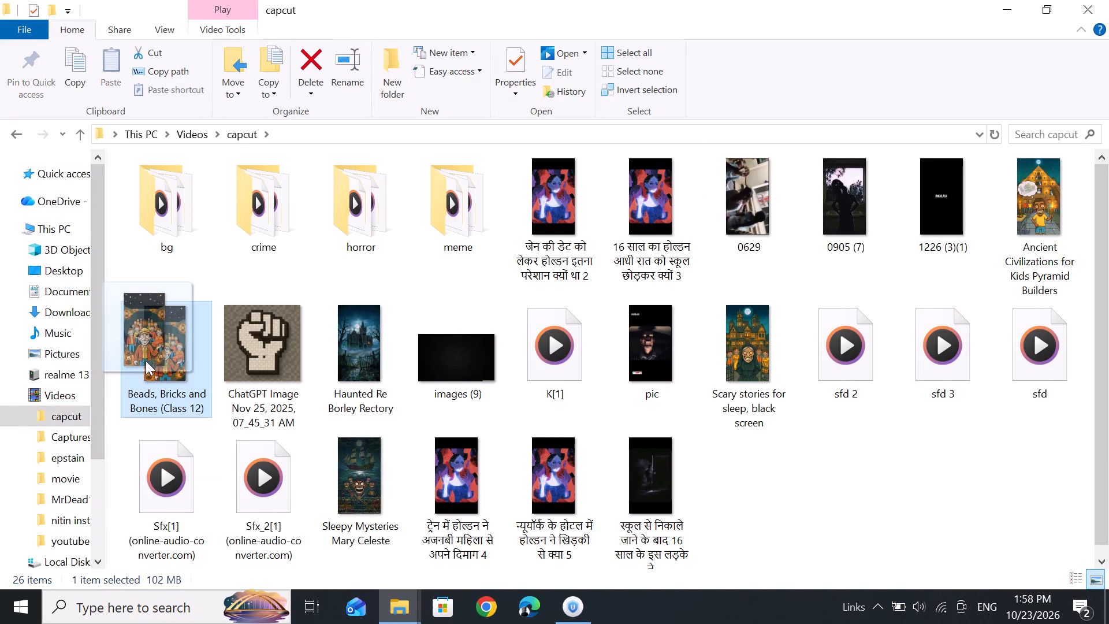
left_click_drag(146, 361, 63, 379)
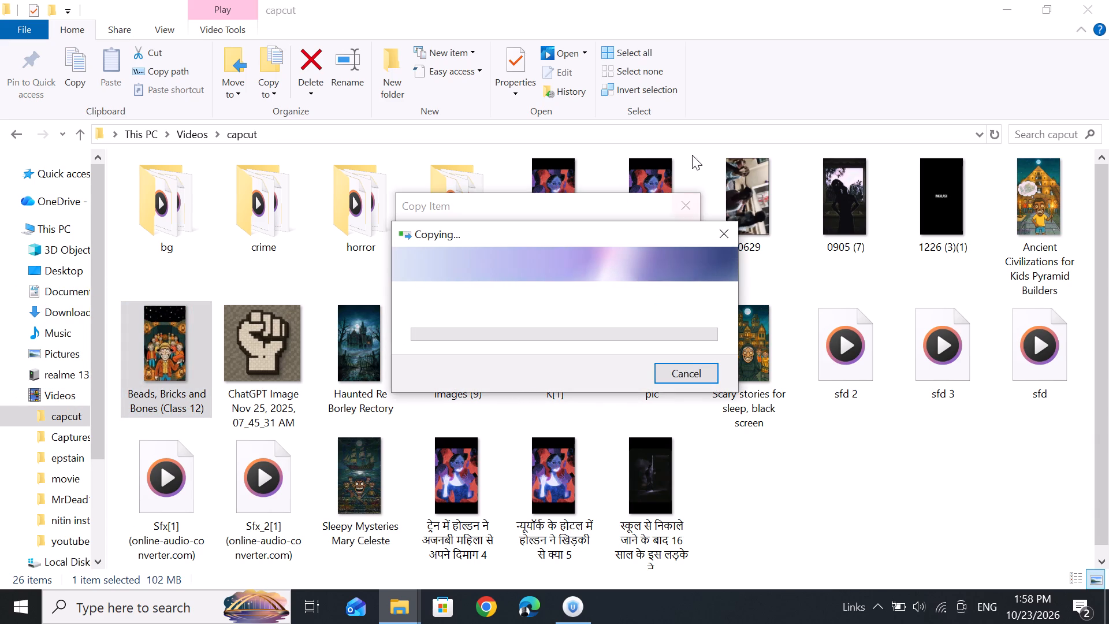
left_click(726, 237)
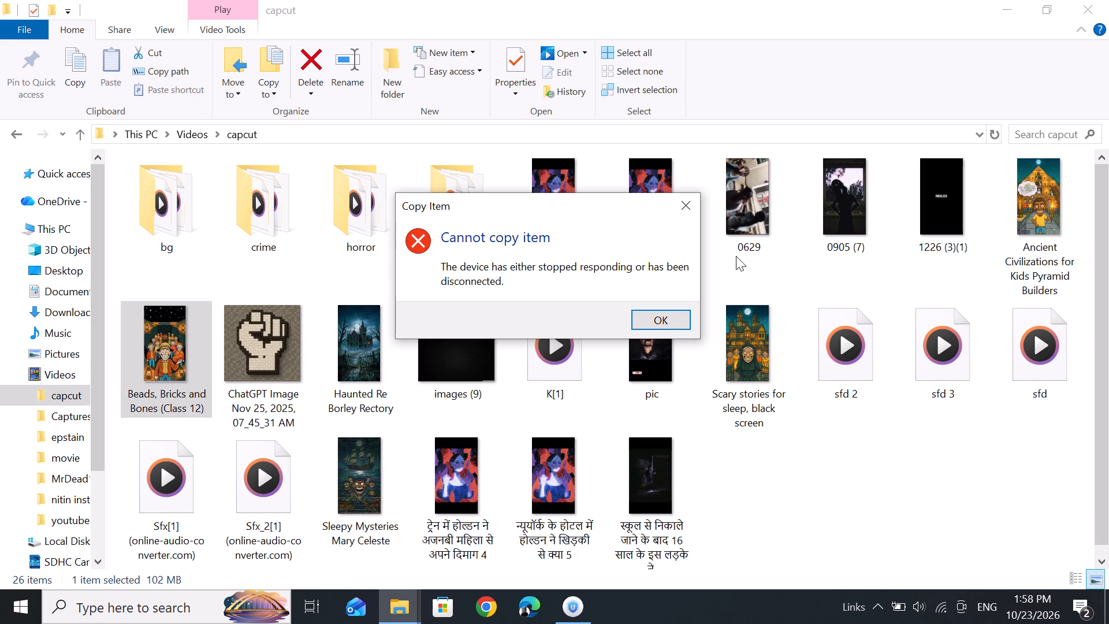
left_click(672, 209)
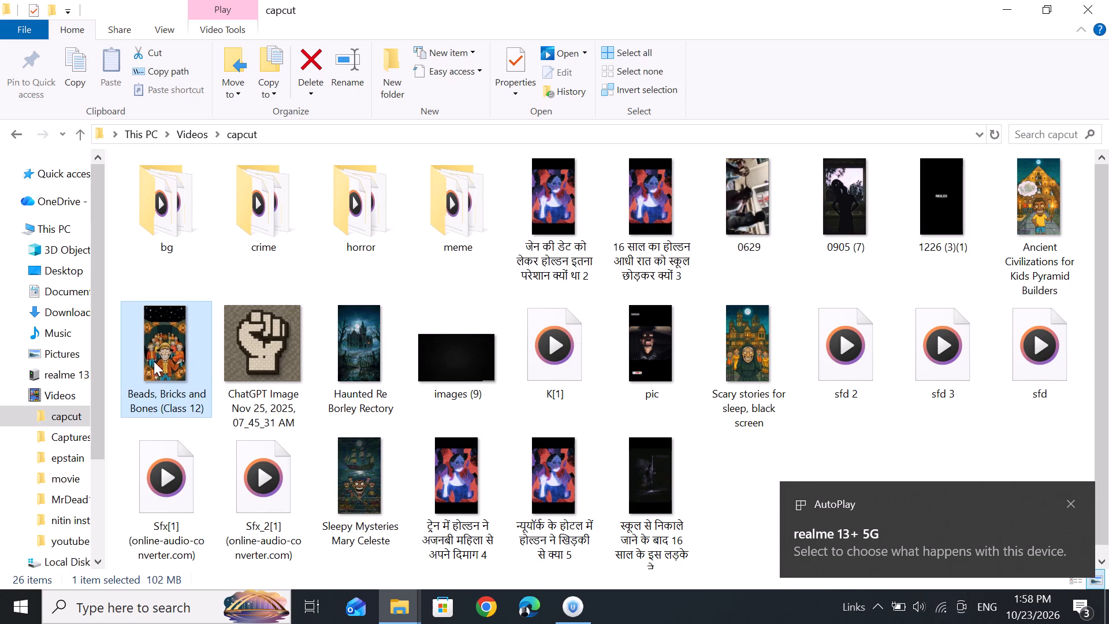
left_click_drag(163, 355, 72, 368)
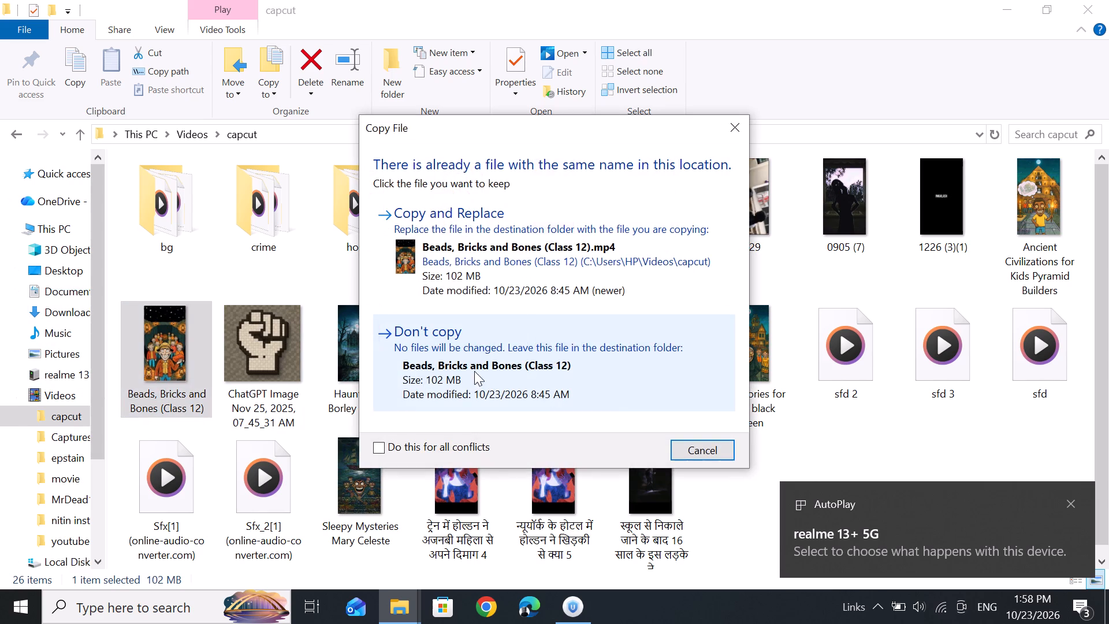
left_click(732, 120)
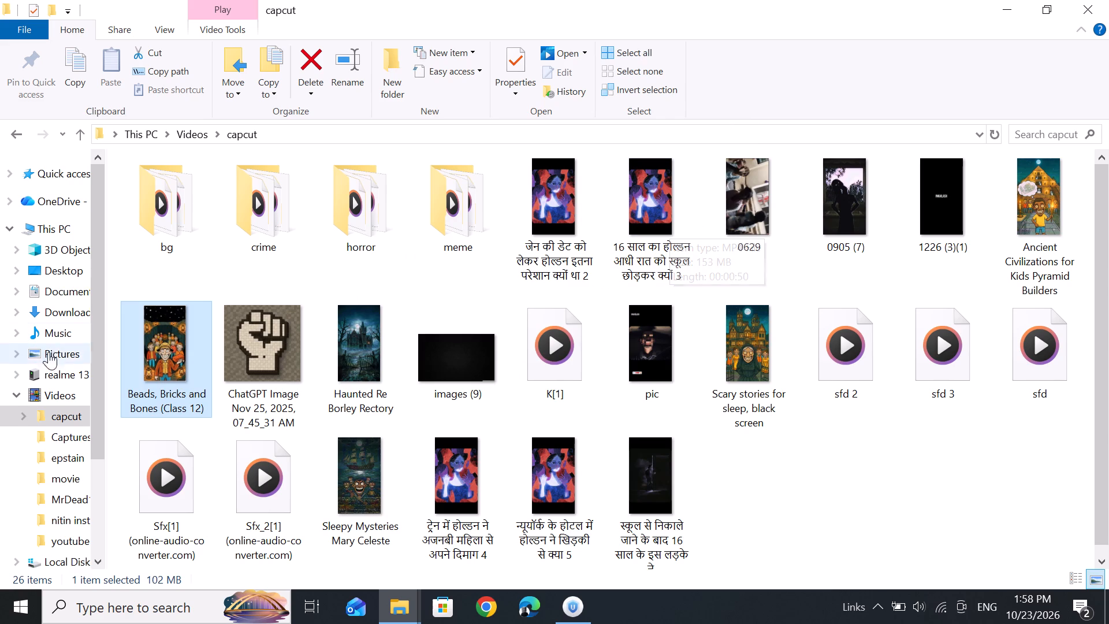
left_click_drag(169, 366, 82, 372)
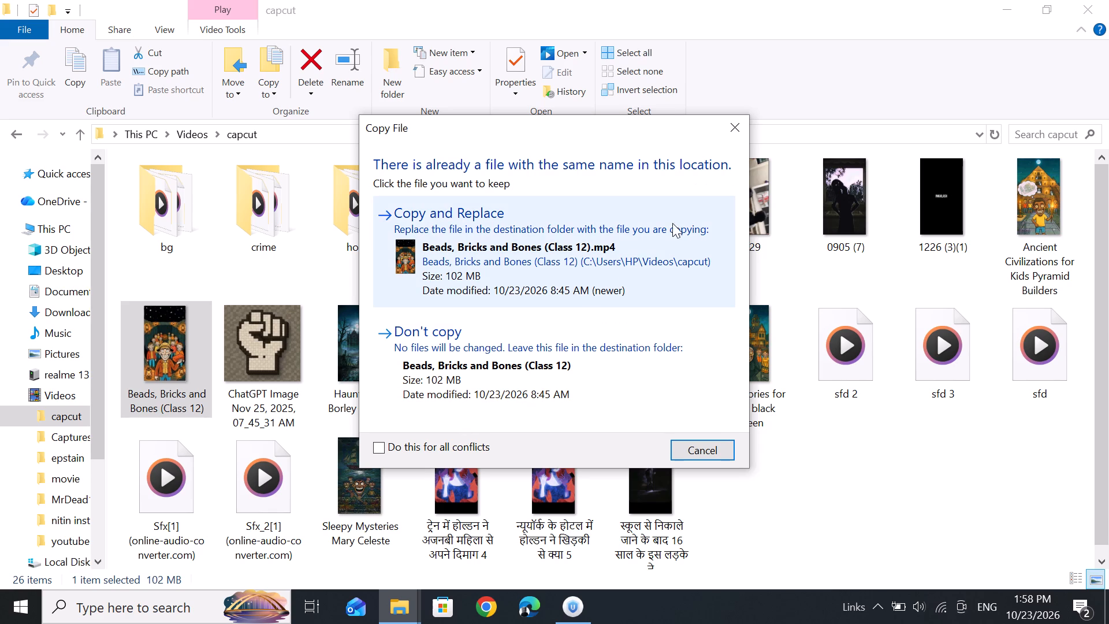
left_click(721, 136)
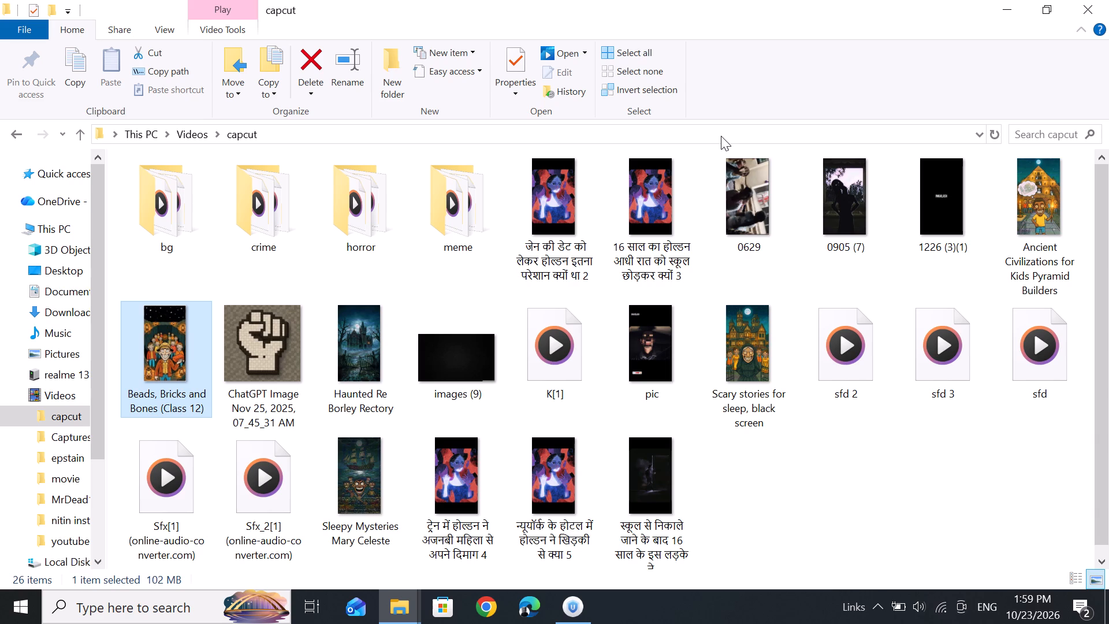
Copy the "Ancient Civilizations for Kids Pyramid Builders", "Sleepy Mysteries Mary Celeste" and "Scary stories for sleep, black screen" videos to the realme 13+ 5G phone.
left_click_drag(1060, 221, 136, 328)
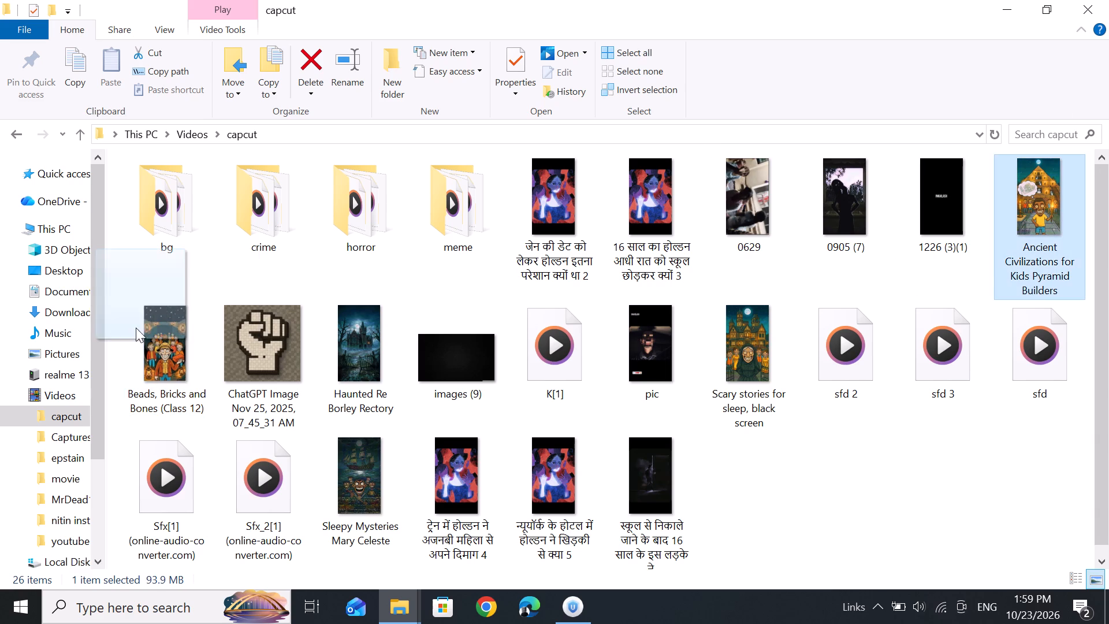
left_click_drag(136, 328, 66, 379)
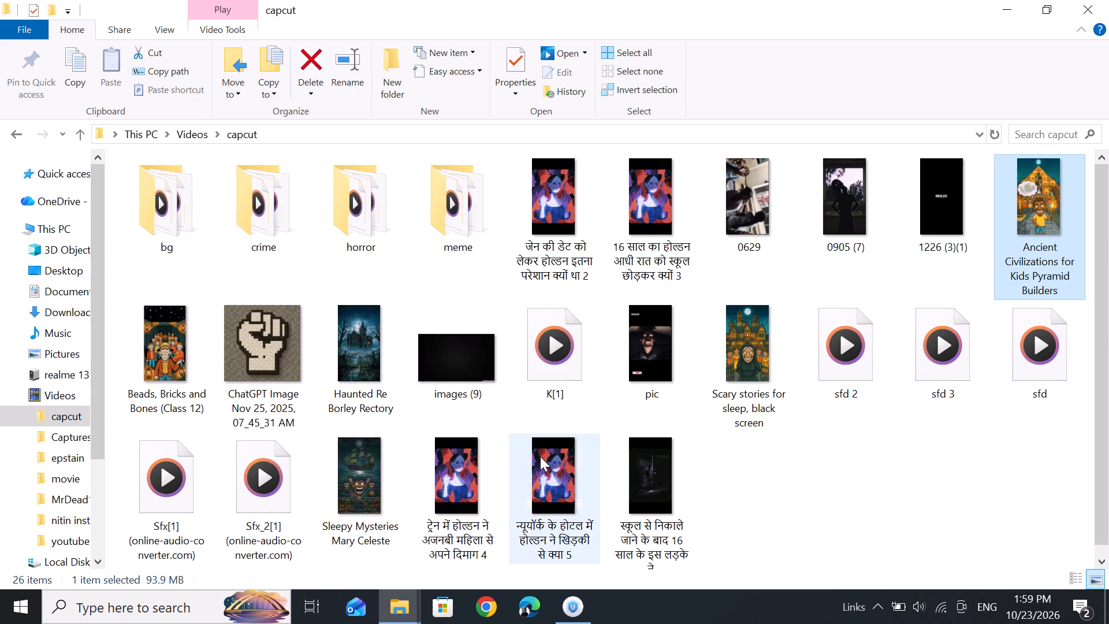
left_click_drag(382, 484, 81, 375)
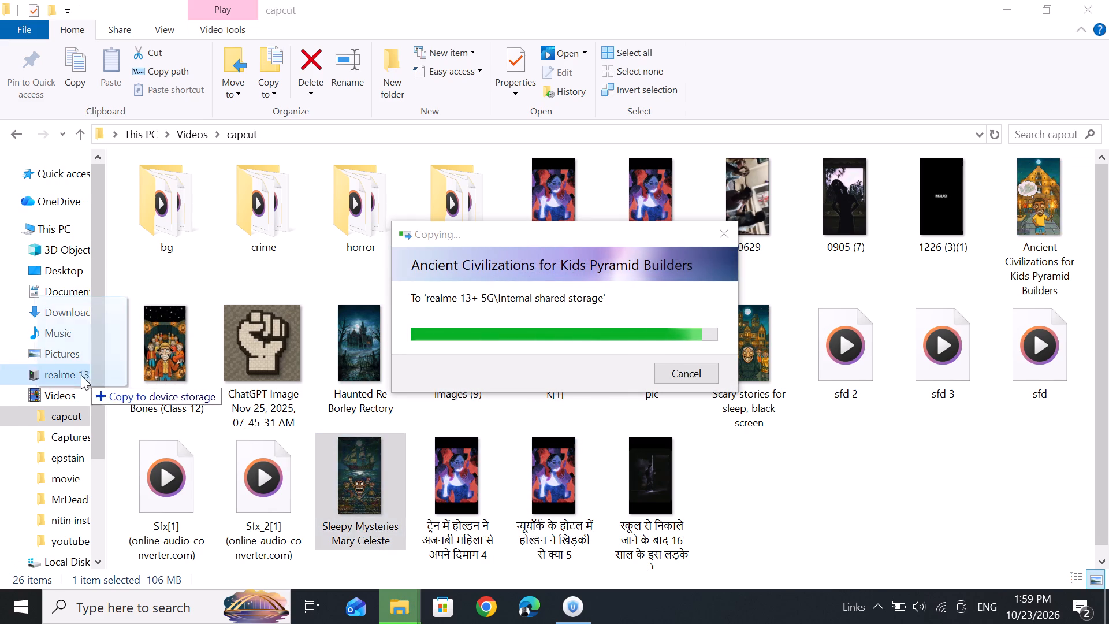
left_click_drag(81, 375, 77, 373)
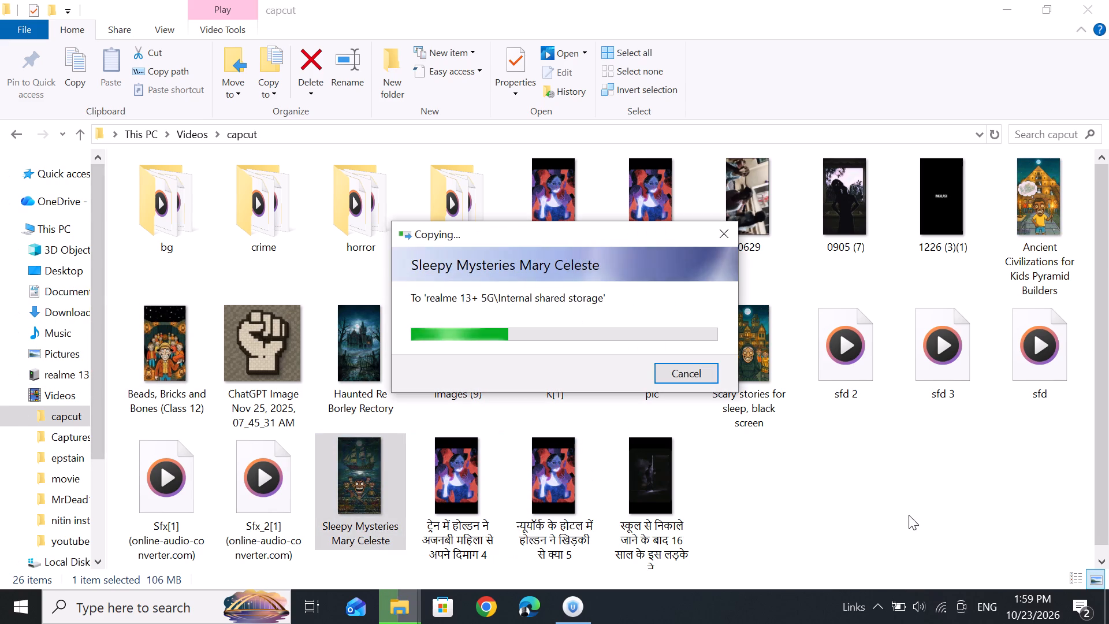
left_click_drag(761, 352, 61, 369)
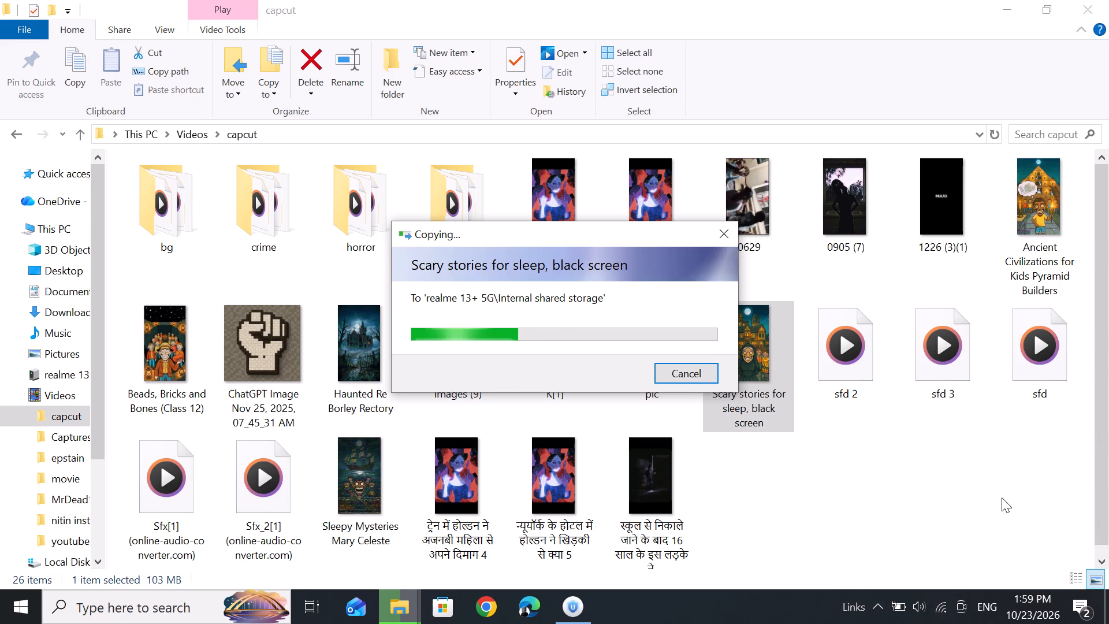